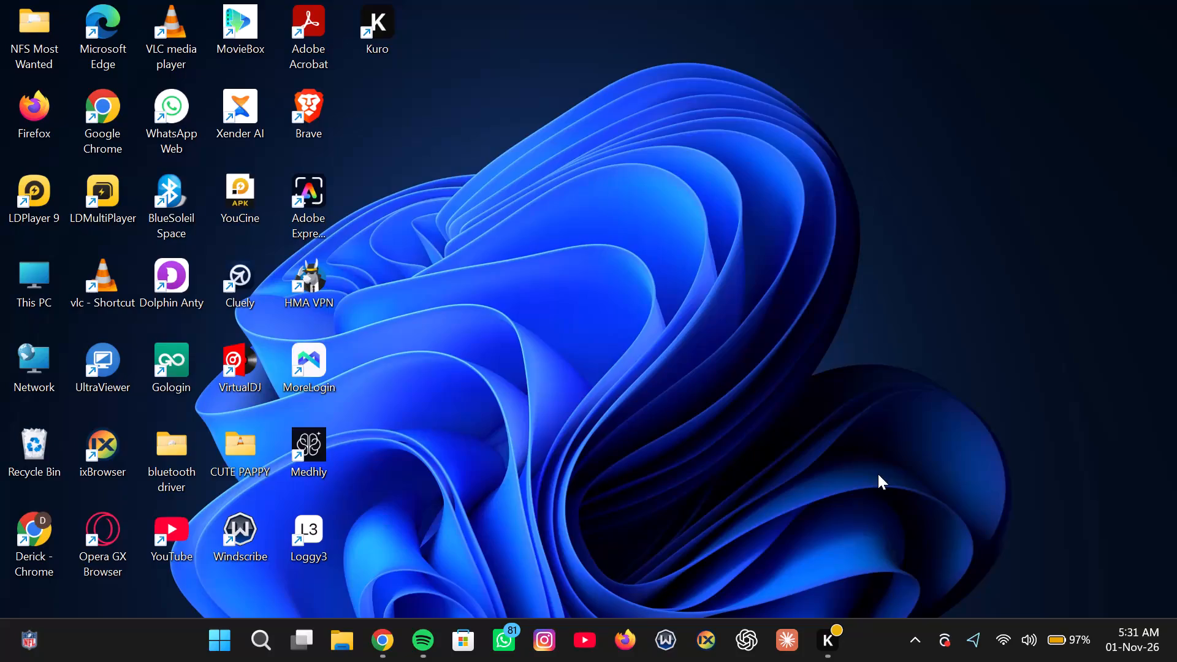
Switch to WorldQuant BRAIN in Chrome and clear all the code from the Simulation 2 editor.
{"action": "left_click", "coordinate": [386, 633]}
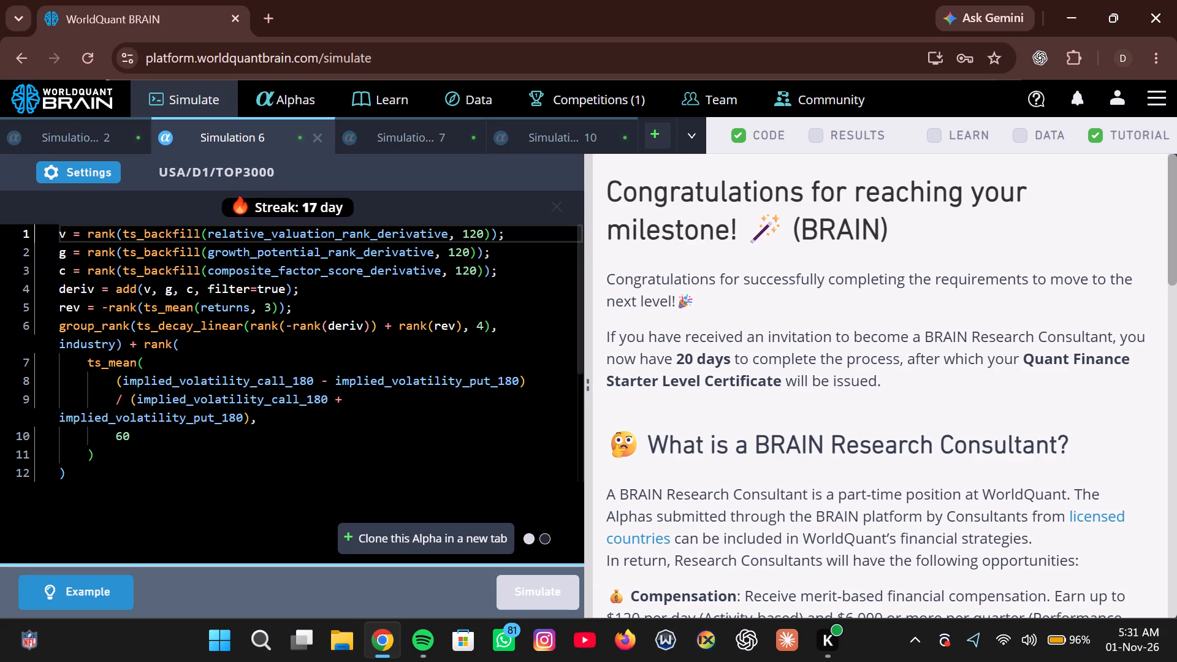
{"action": "left_click", "coordinate": [96, 136]}
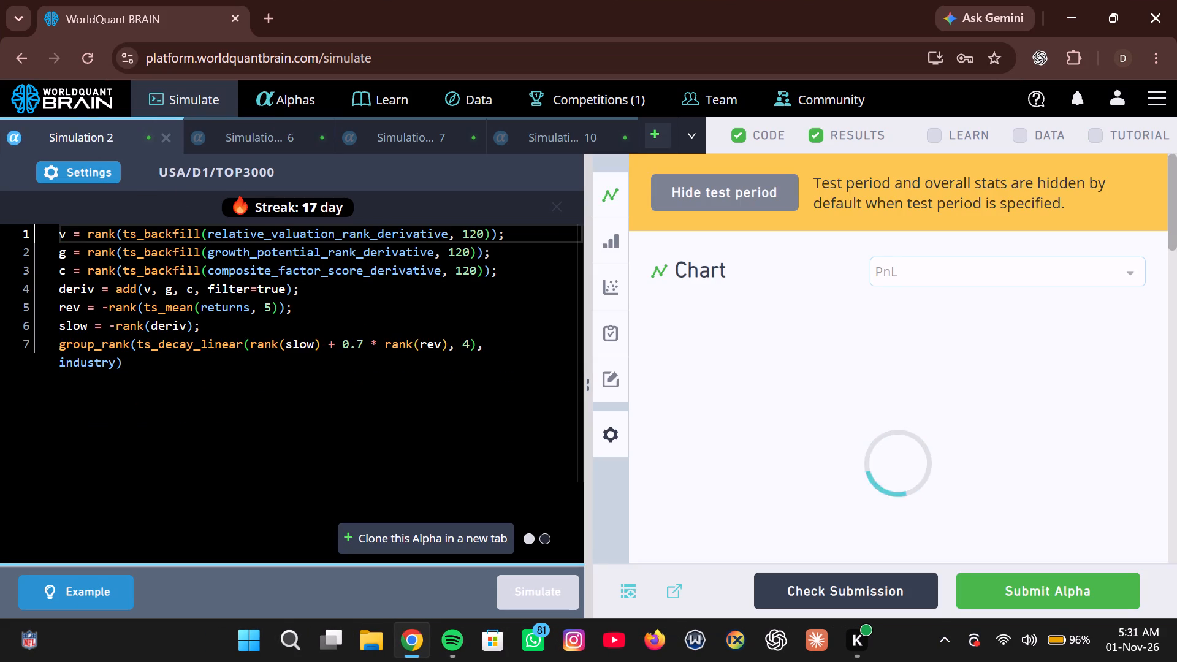
{"action": "left_click", "coordinate": [259, 362]}
{"action": "key", "text": "ctrl+a"}
{"action": "key", "text": "BackSpace"}
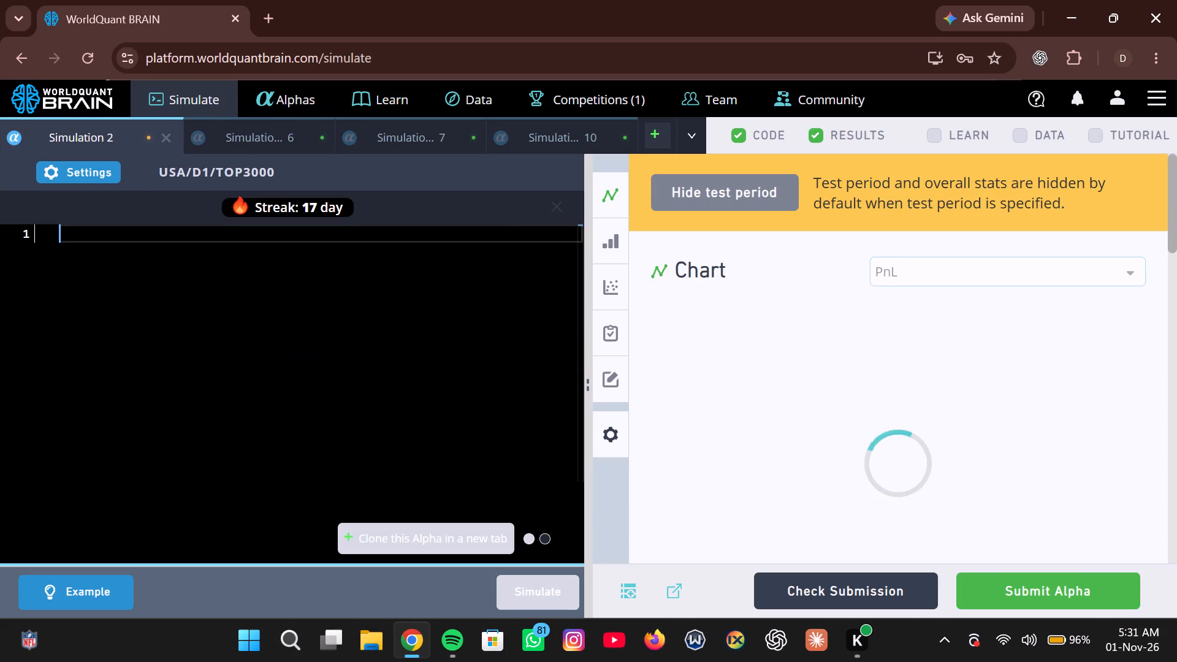
Clear all the code from the Simulation 6, Simulation 7 and Simulation 10 editors.
{"action": "left_click", "coordinate": [261, 135]}
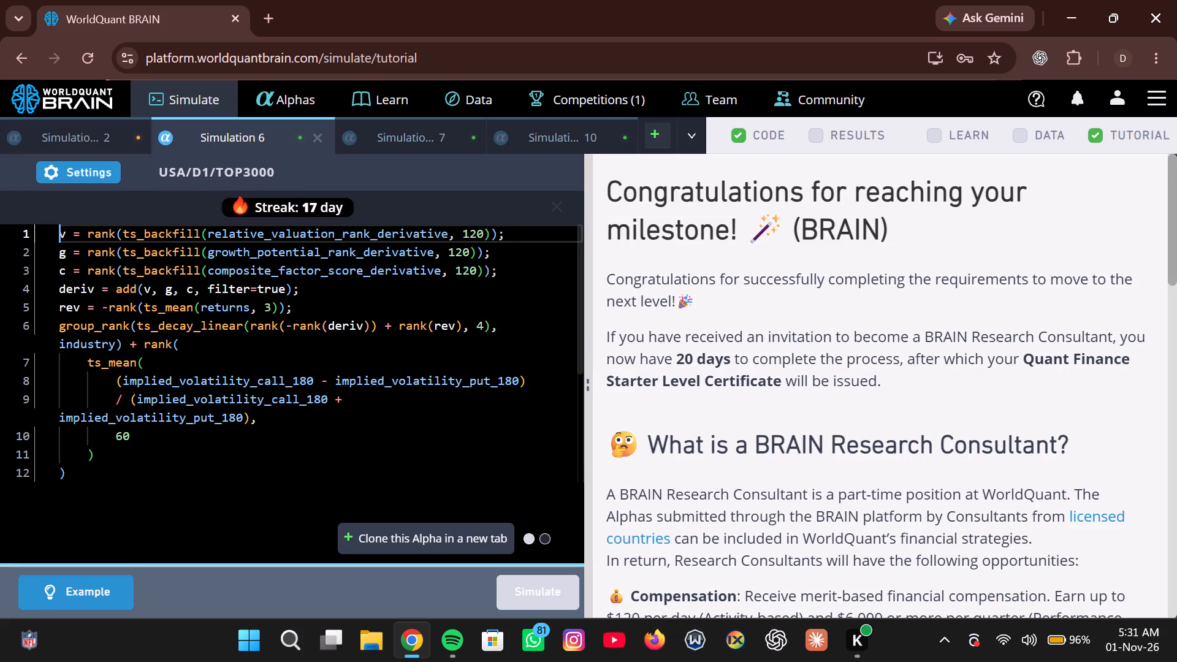
{"action": "key", "text": "ctrl+a"}
{"action": "key", "text": "BackSpace"}
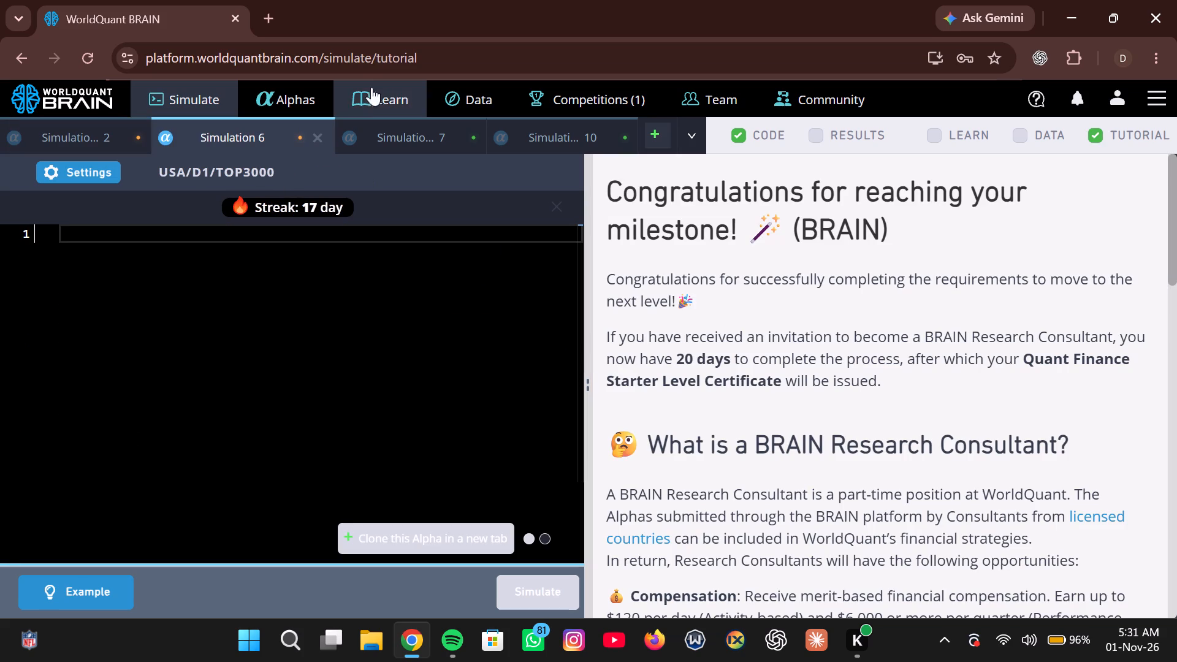
{"action": "left_click", "coordinate": [397, 141]}
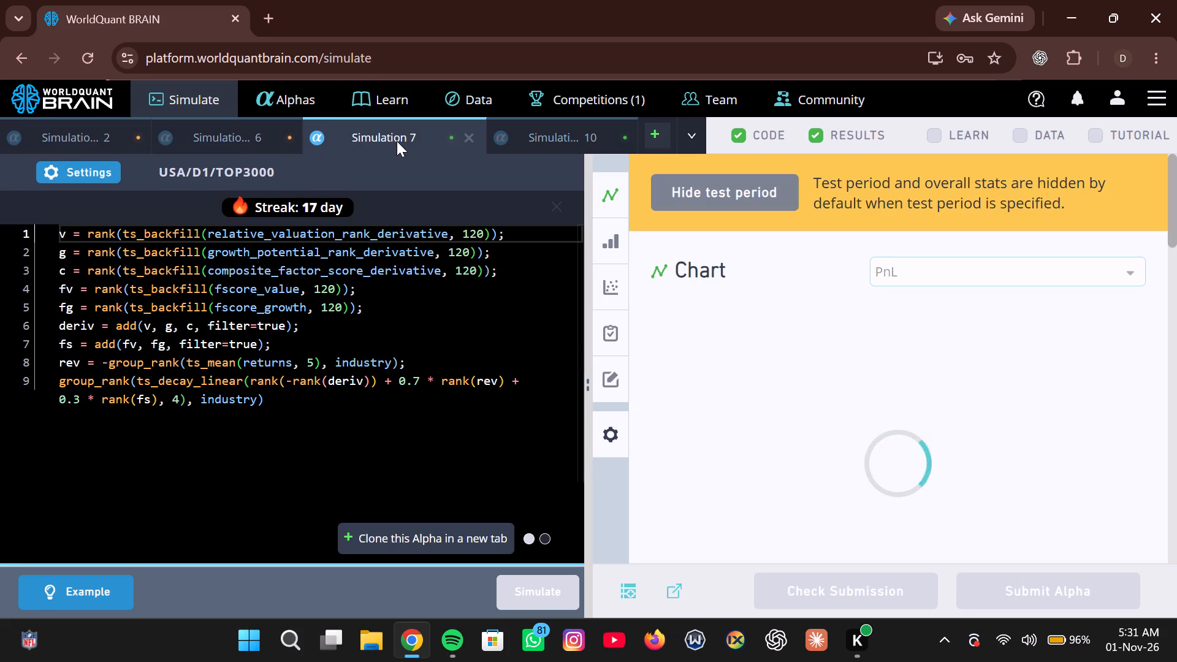
{"action": "key", "text": "ctrl+a"}
{"action": "key", "text": "BackSpace"}
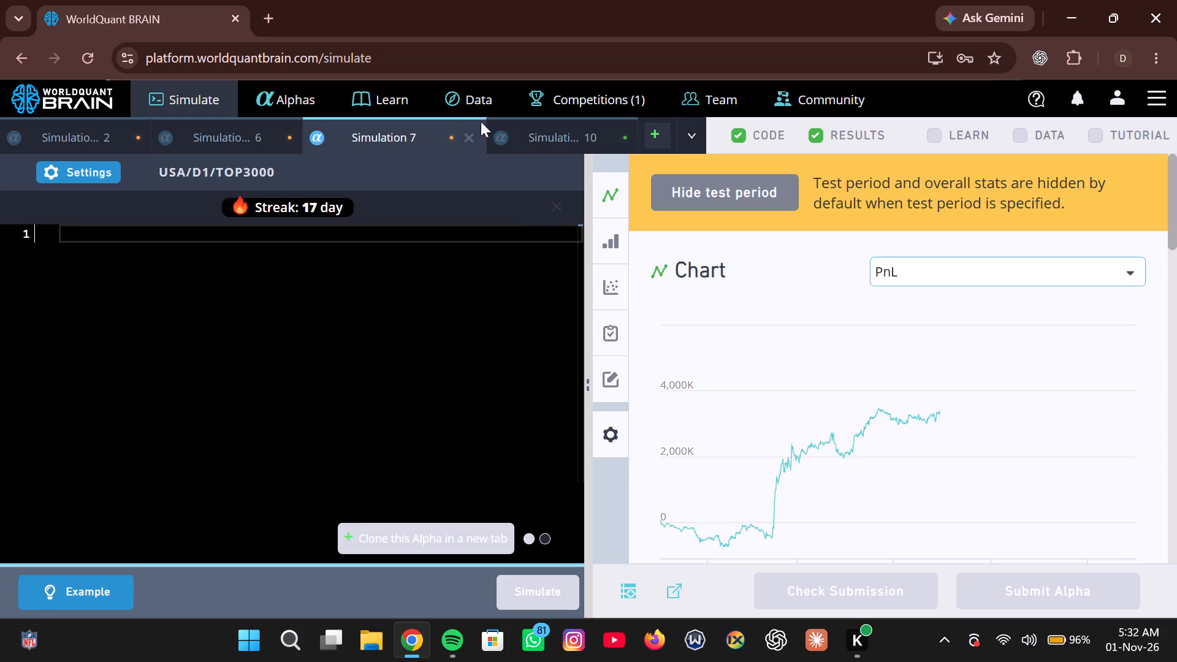
{"action": "left_click", "coordinate": [521, 138]}
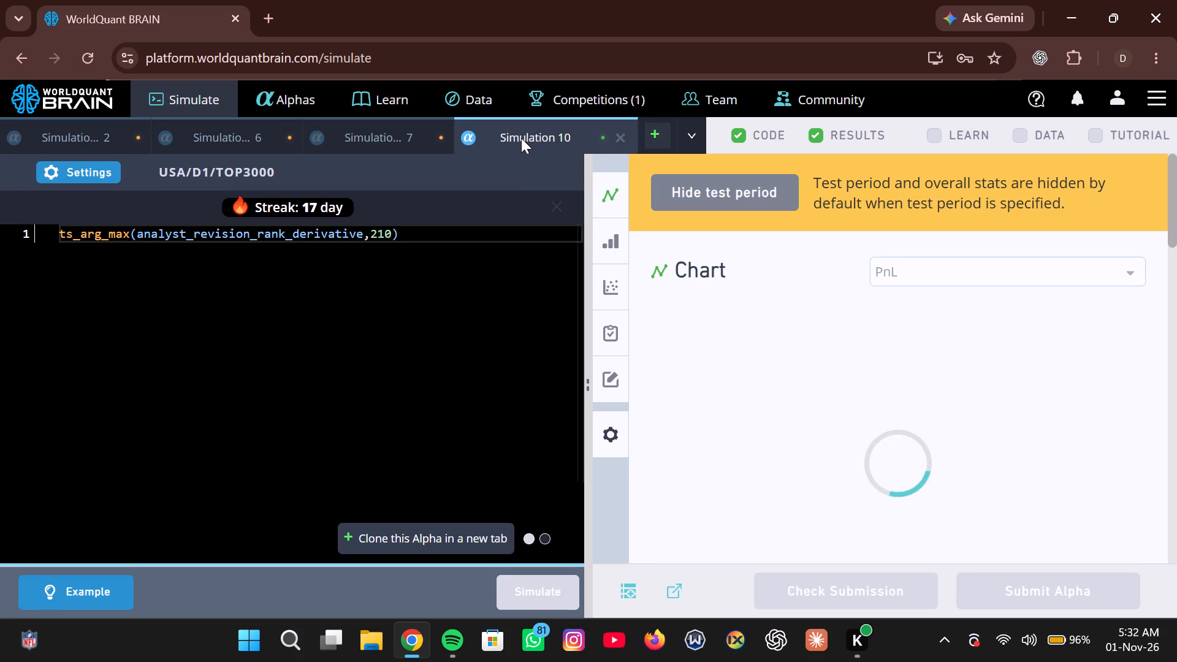
{"action": "key", "text": "ctrl+a"}
{"action": "key", "text": "BackSpace"}
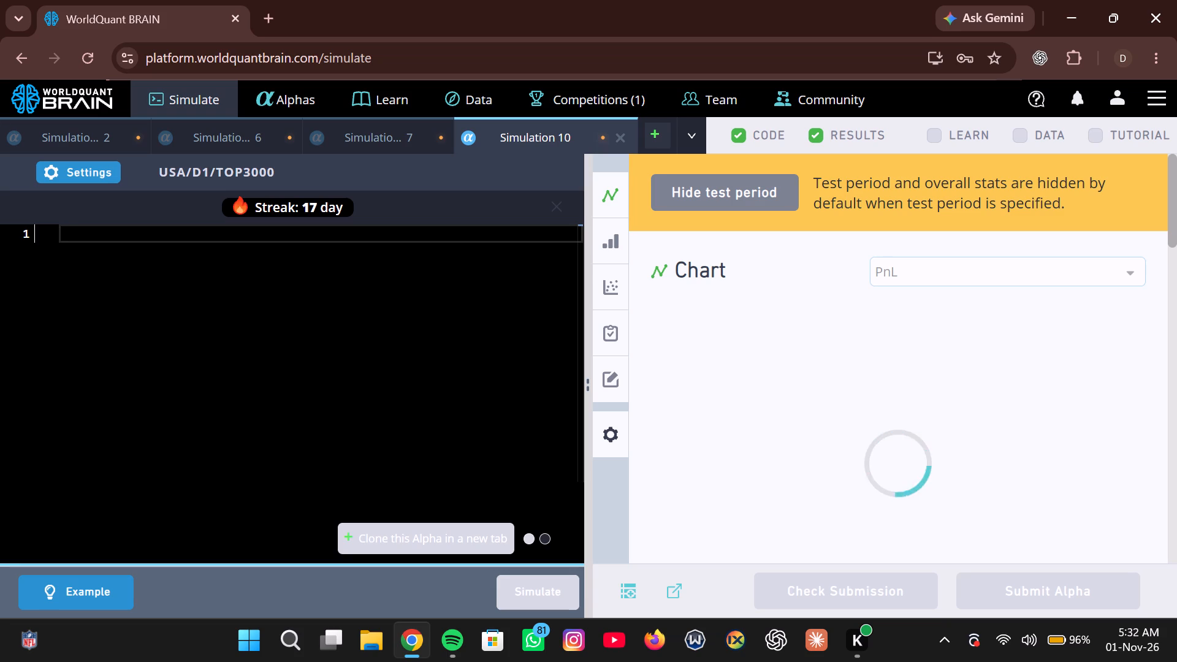
Review Simulation 2's existing results, from the PnL chart through correlation to the passed tests and alpha properties.
{"action": "left_click", "coordinate": [105, 144]}
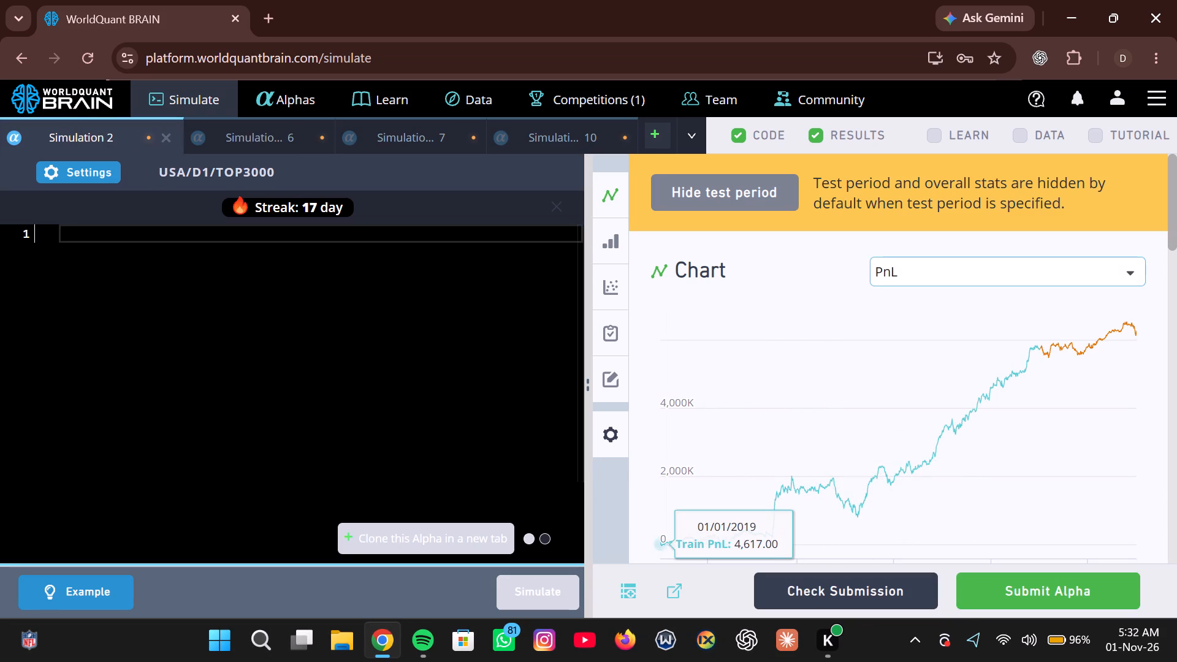
{"action": "scroll", "coordinate": [836, 451], "scroll_direction": "down", "scroll_amount": 3}
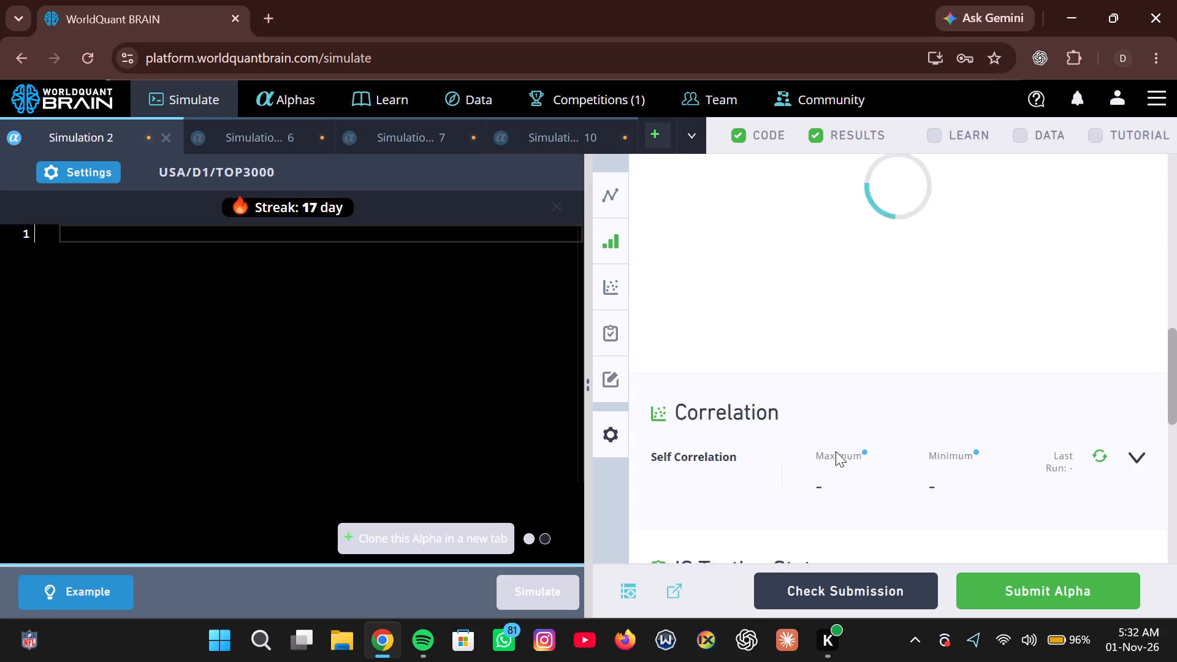
{"action": "scroll", "coordinate": [836, 451], "scroll_direction": "down", "scroll_amount": 3}
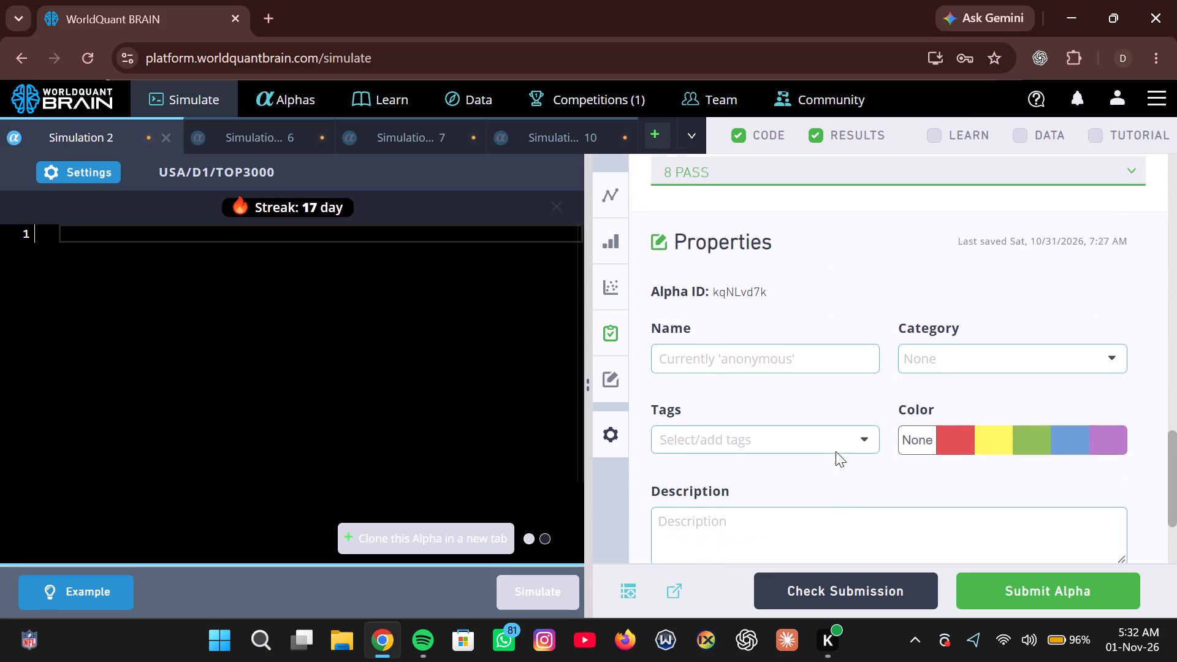
{"action": "scroll", "coordinate": [1046, 204], "scroll_direction": "up", "scroll_amount": 1}
{"action": "left_click", "coordinate": [1048, 208]}
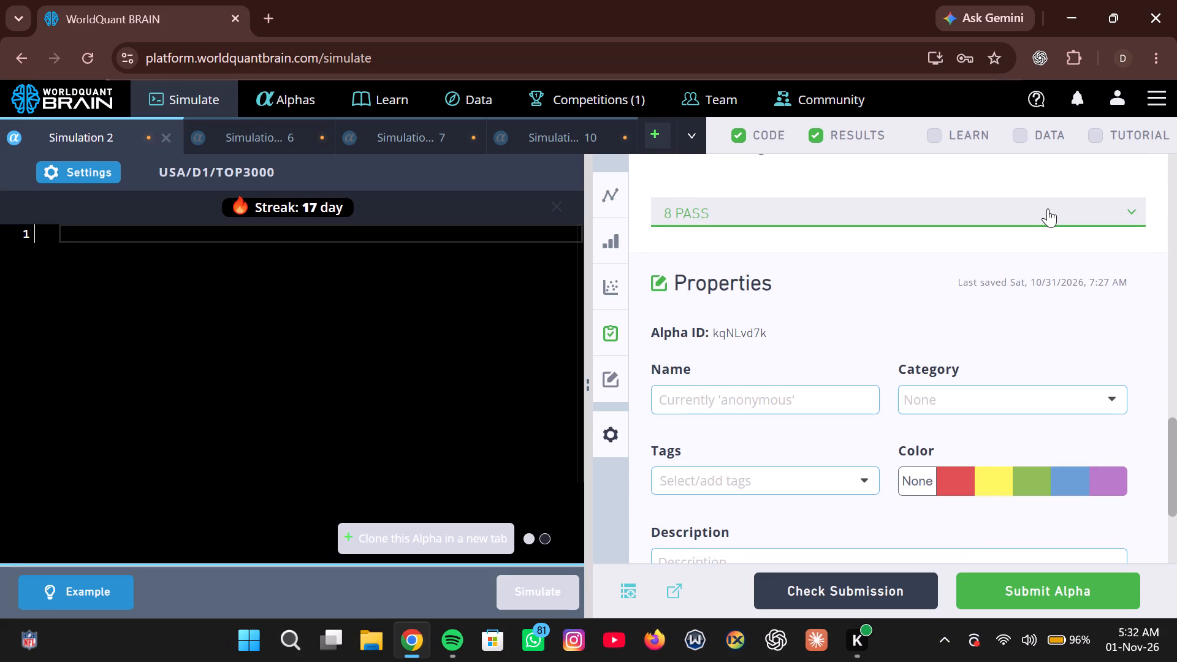
{"action": "left_click", "coordinate": [1048, 208]}
Place the cursor in Simulation 2's empty code editor.
{"action": "left_click", "coordinate": [484, 231]}
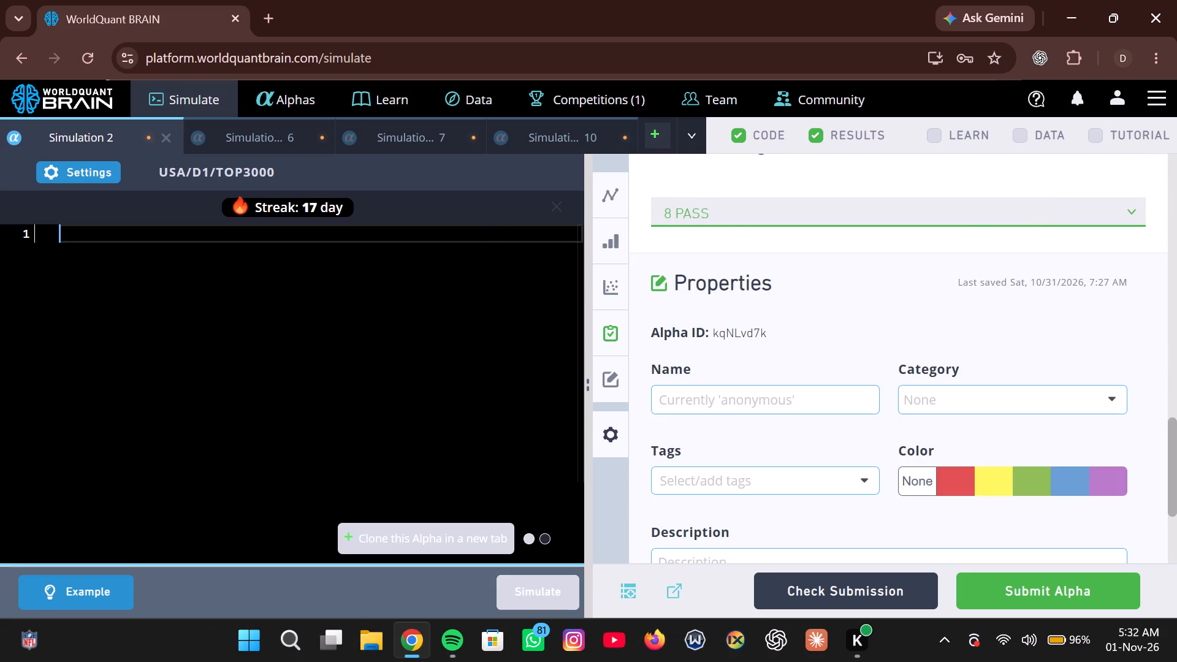
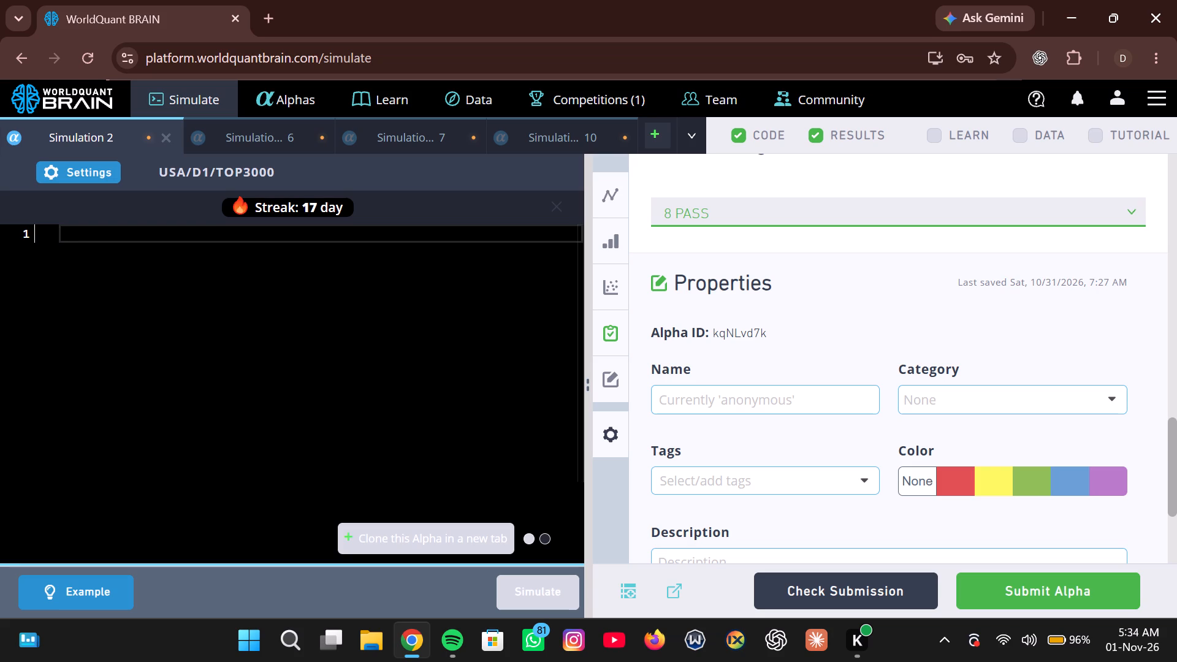
Write ts_count_nans(,210) in Simulation 2's code editor, leaving the first argument empty.
{"action": "left_click", "coordinate": [154, 240]}
{"action": "type", "text": "ts"}
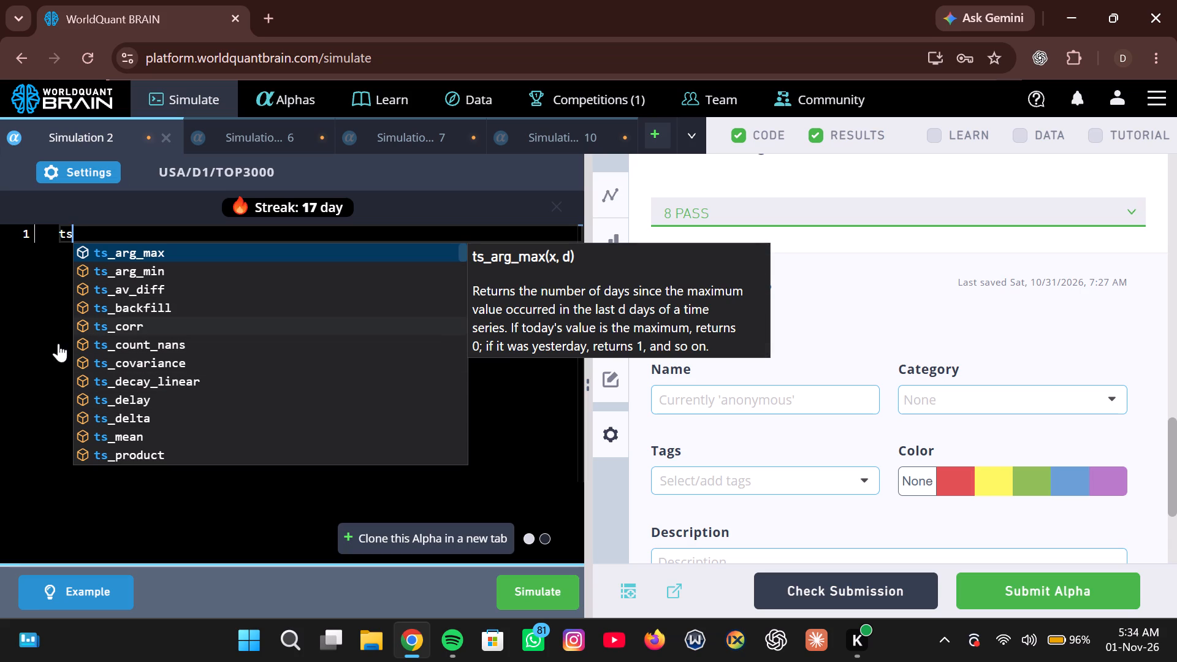
{"action": "key", "text": "shift+underscore"}
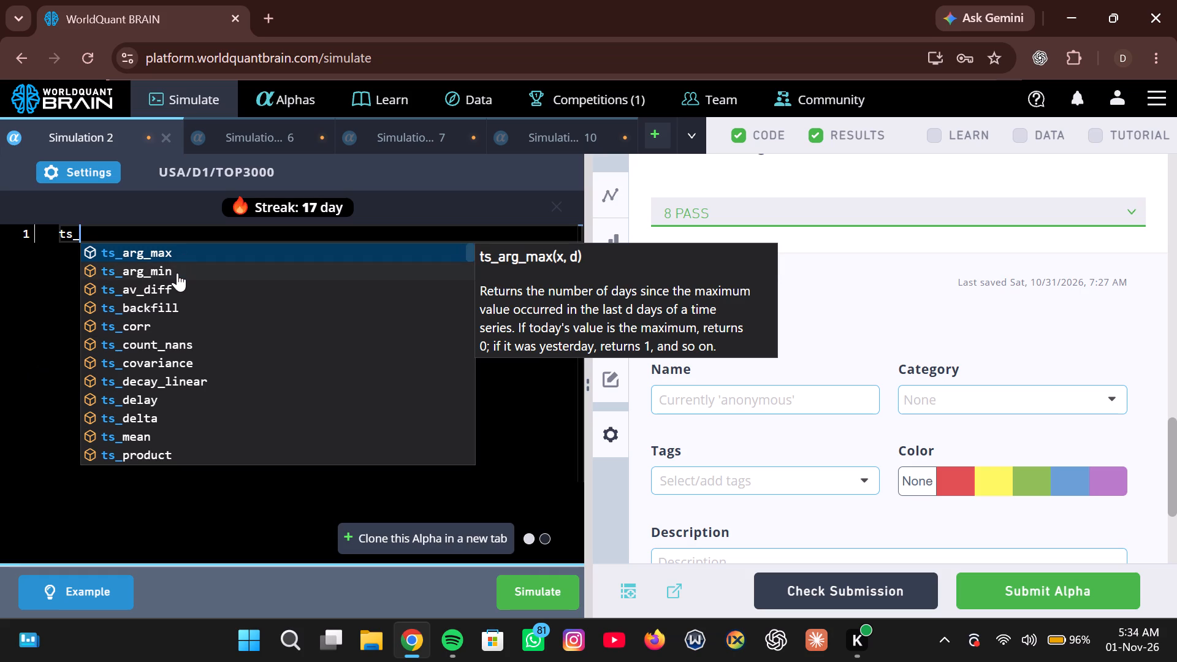
{"action": "key", "text": "Down"}
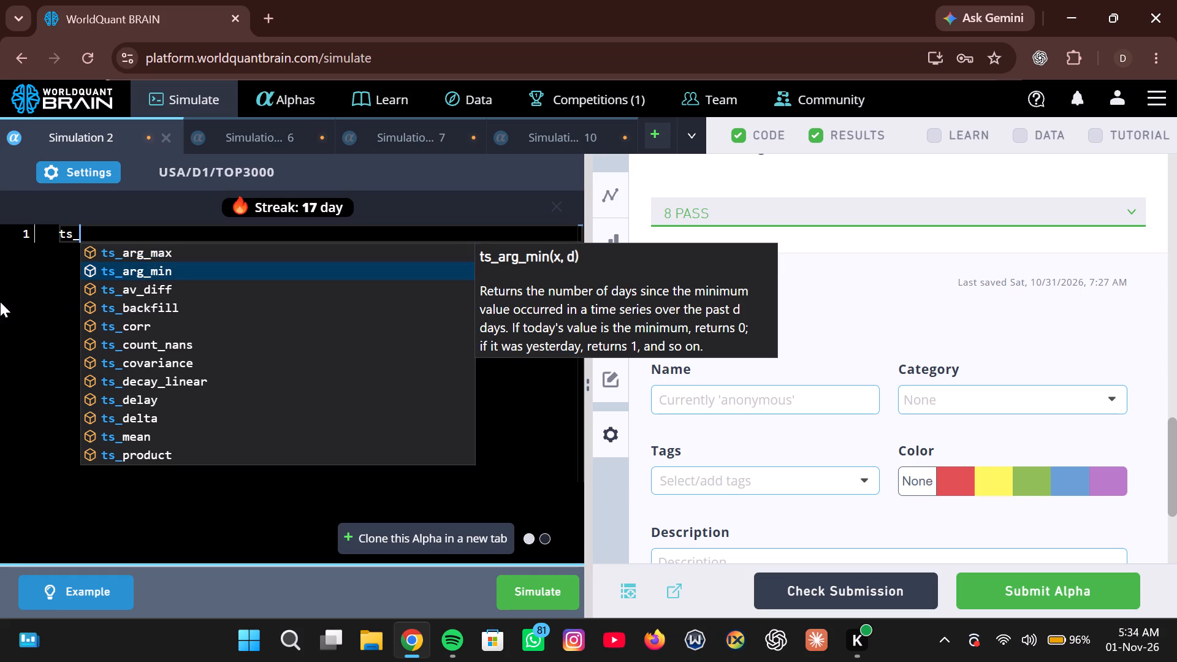
{"action": "key", "text": "Up"}
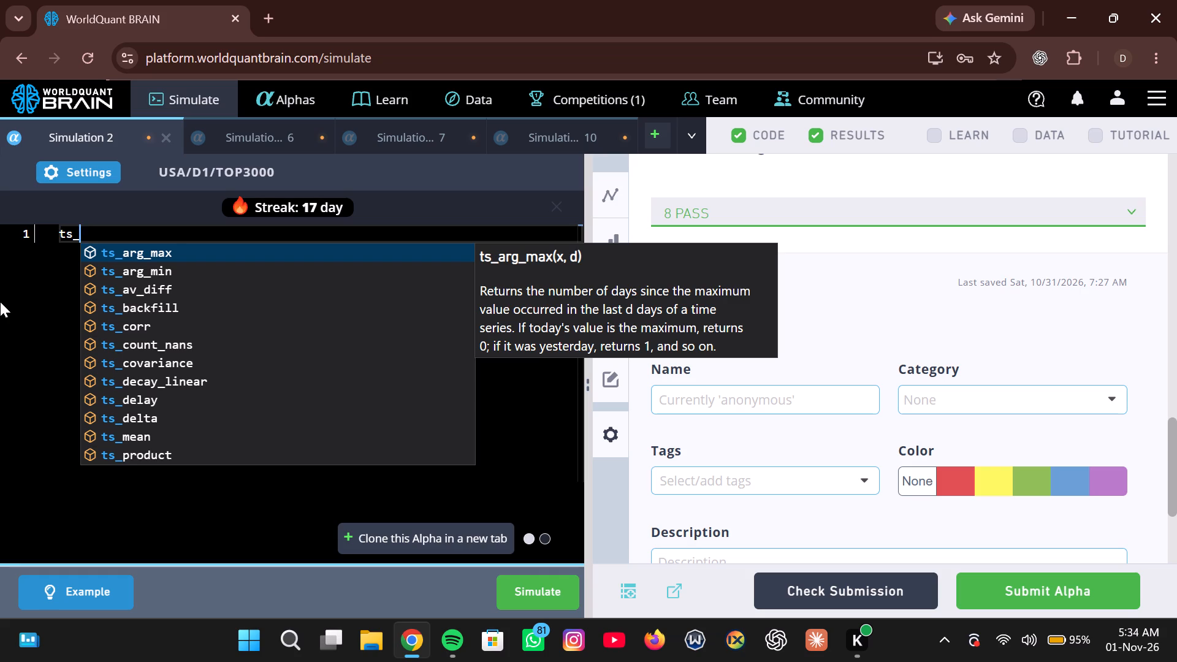
{"action": "key", "text": "Down"}
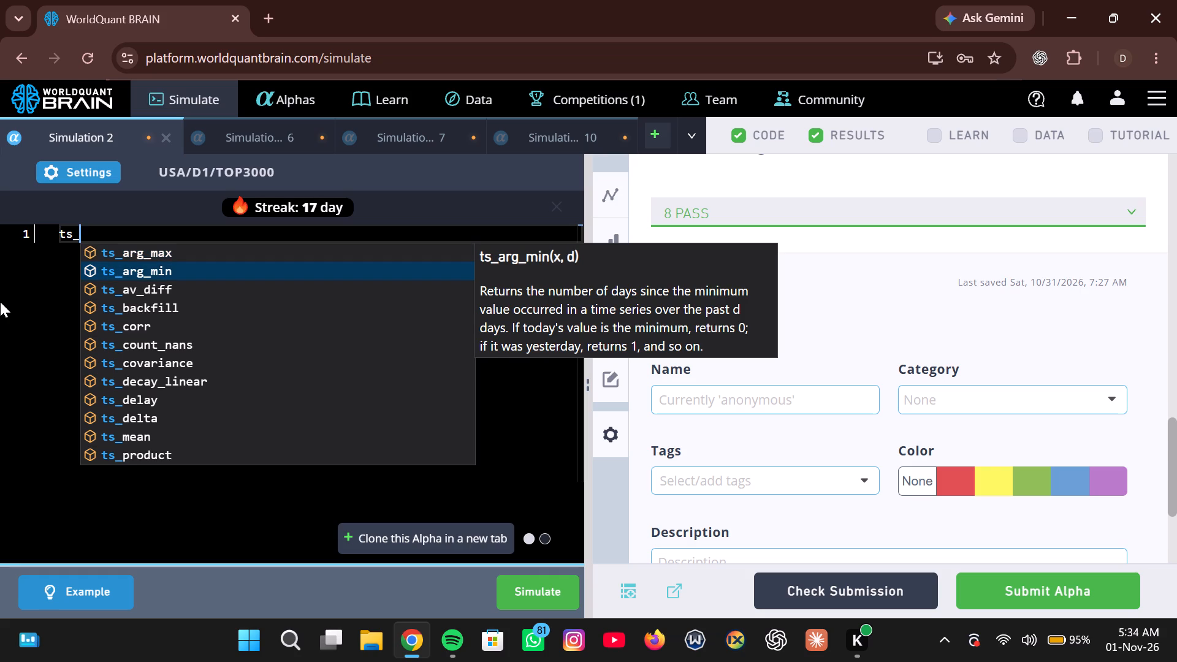
{"action": "key", "text": "Down"}
{"action": "key", "text": "Down"}
{"action": "key", "text": "Down"}
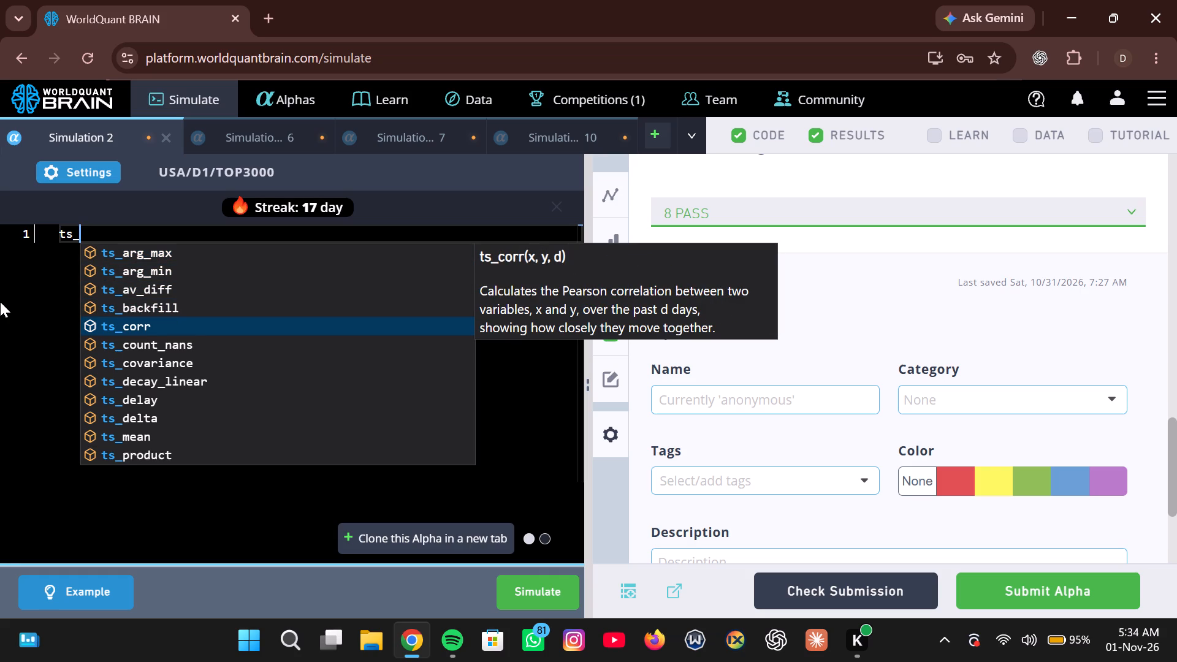
{"action": "key", "text": "Down"}
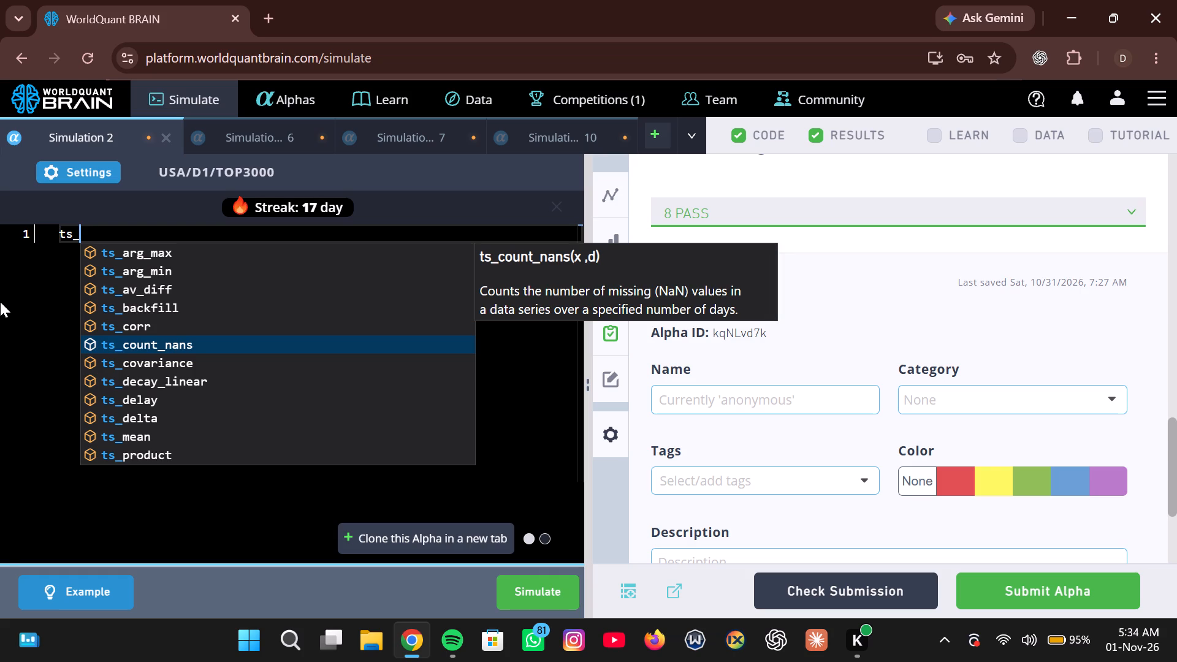
{"action": "key", "text": "Return"}
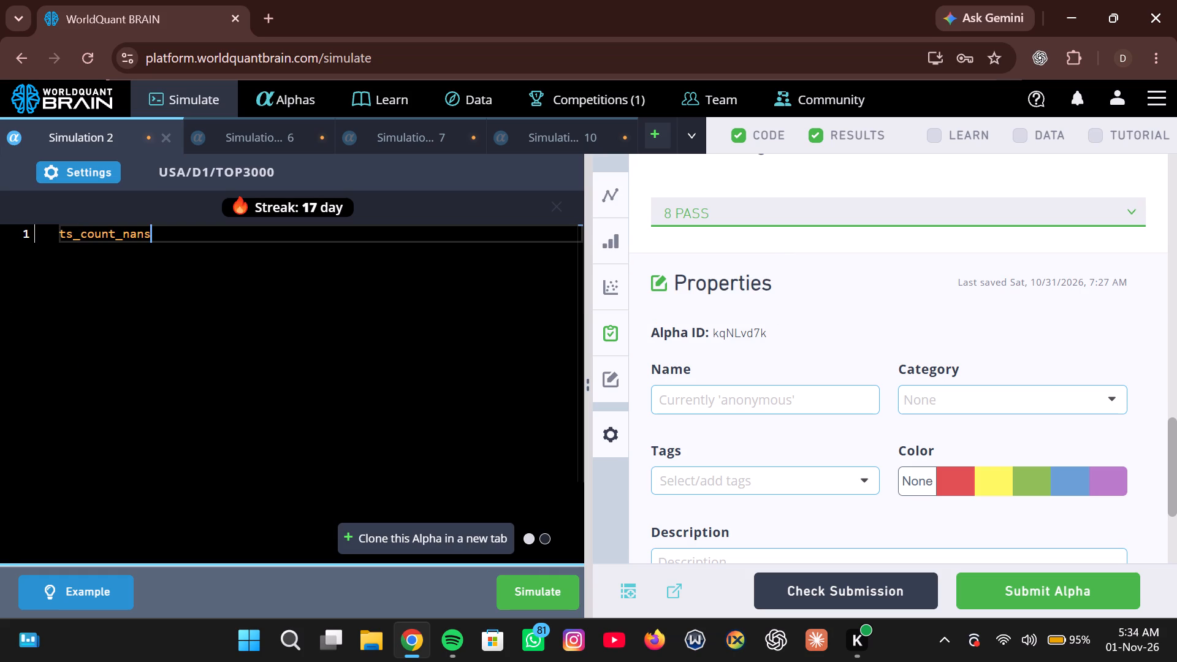
{"action": "key", "text": "shift+parenleft"}
{"action": "key", "text": "comma"}
{"action": "type", "text": "21"}
{"action": "key", "text": "0"}
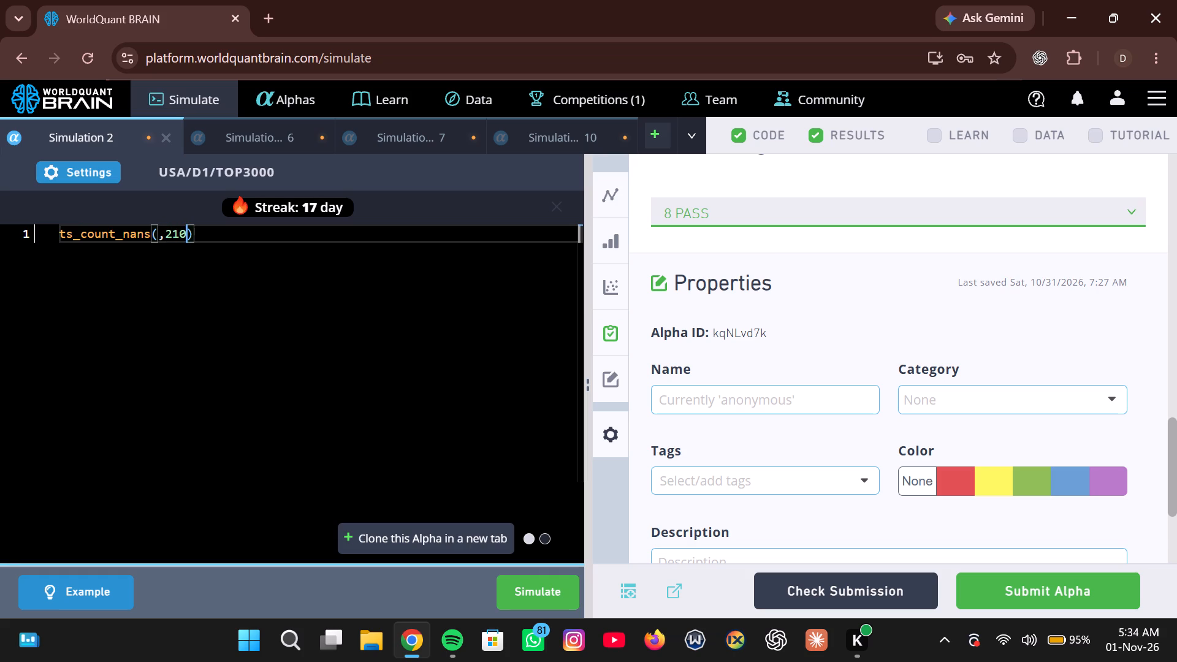
In a new browser tab, find the Fundamental dataset Company Fundamental Data for Equity on WorldQuant BRAIN and copy the field name assets_curr.
{"action": "left_click", "coordinate": [270, 18]}
{"action": "key", "text": "w"}
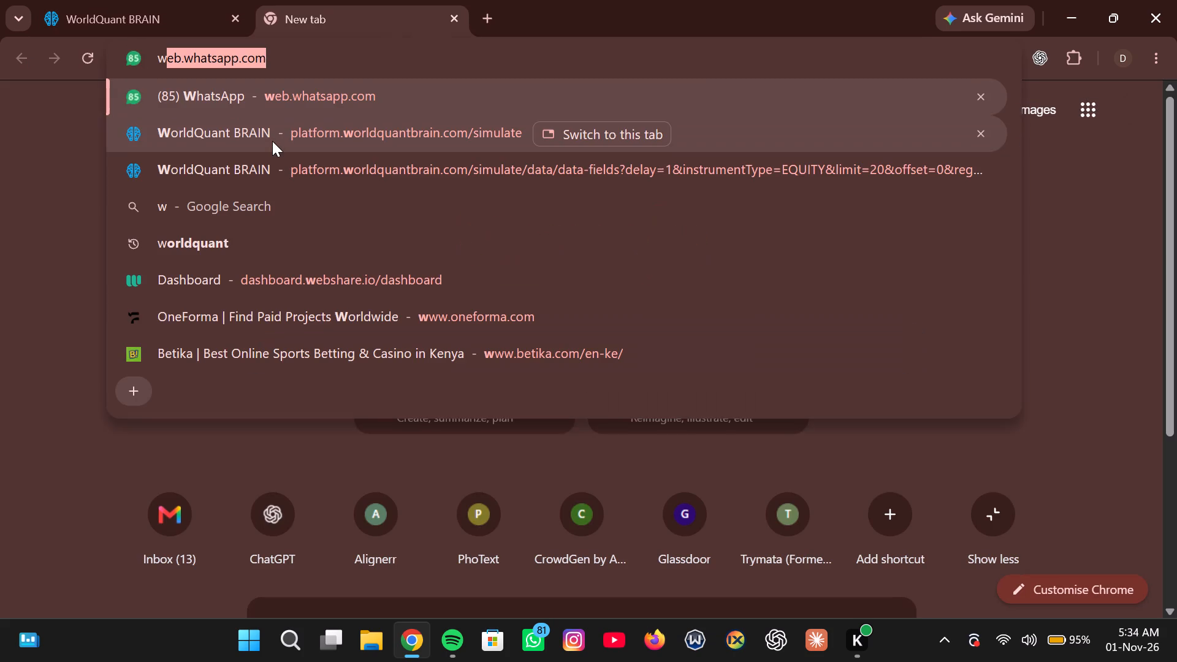
{"action": "left_click", "coordinate": [322, 182]}
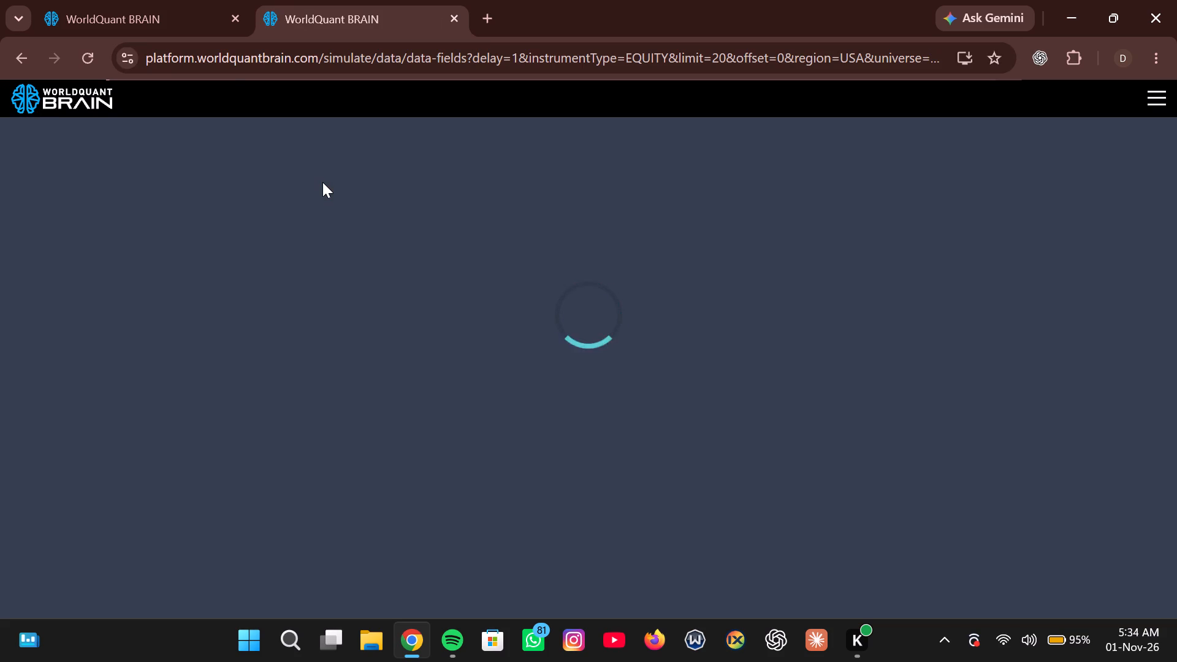
{"action": "left_click", "coordinate": [472, 97]}
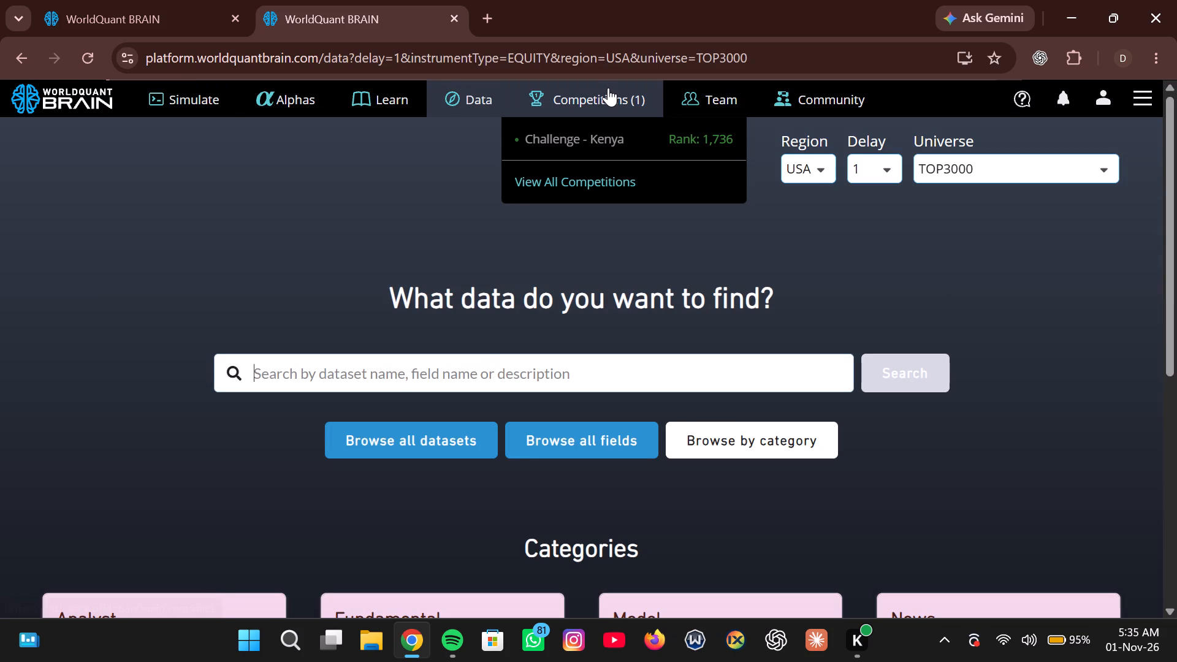
{"action": "left_click", "coordinate": [400, 451]}
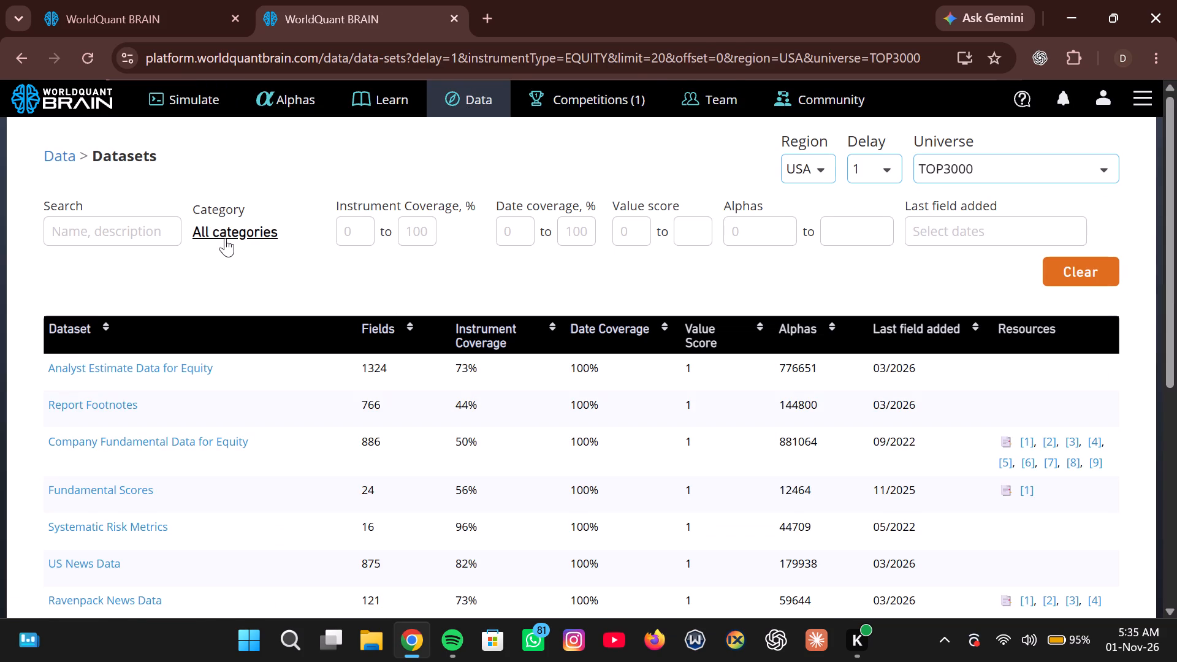
{"action": "left_click", "coordinate": [225, 227]}
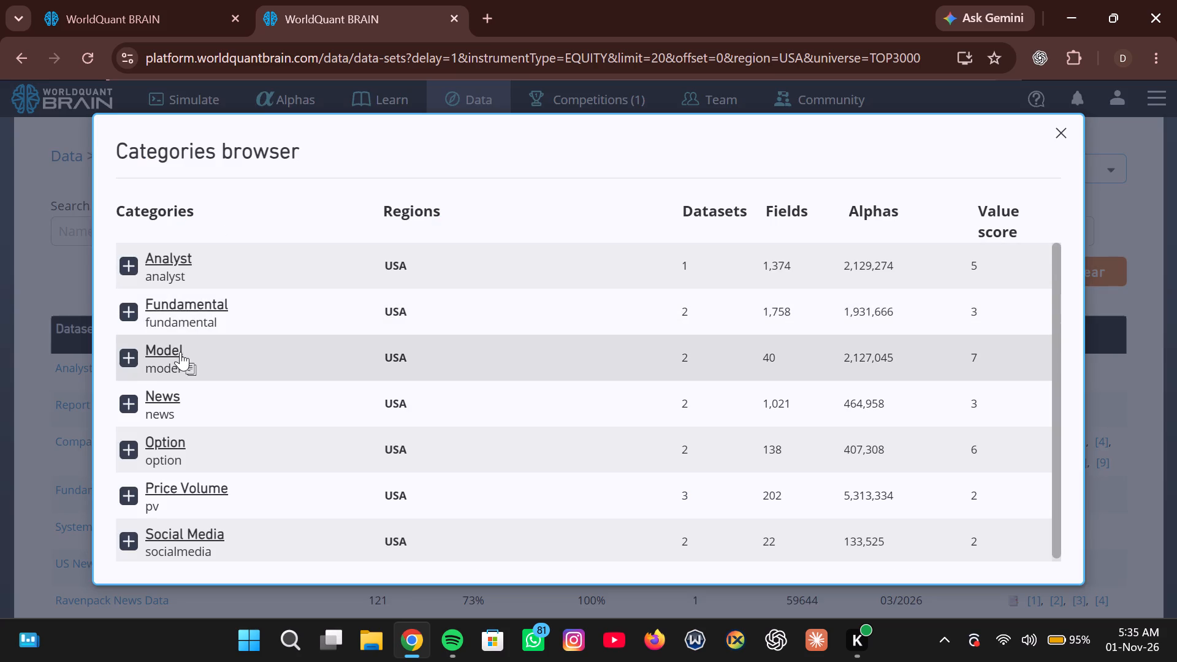
{"action": "left_click", "coordinate": [177, 300]}
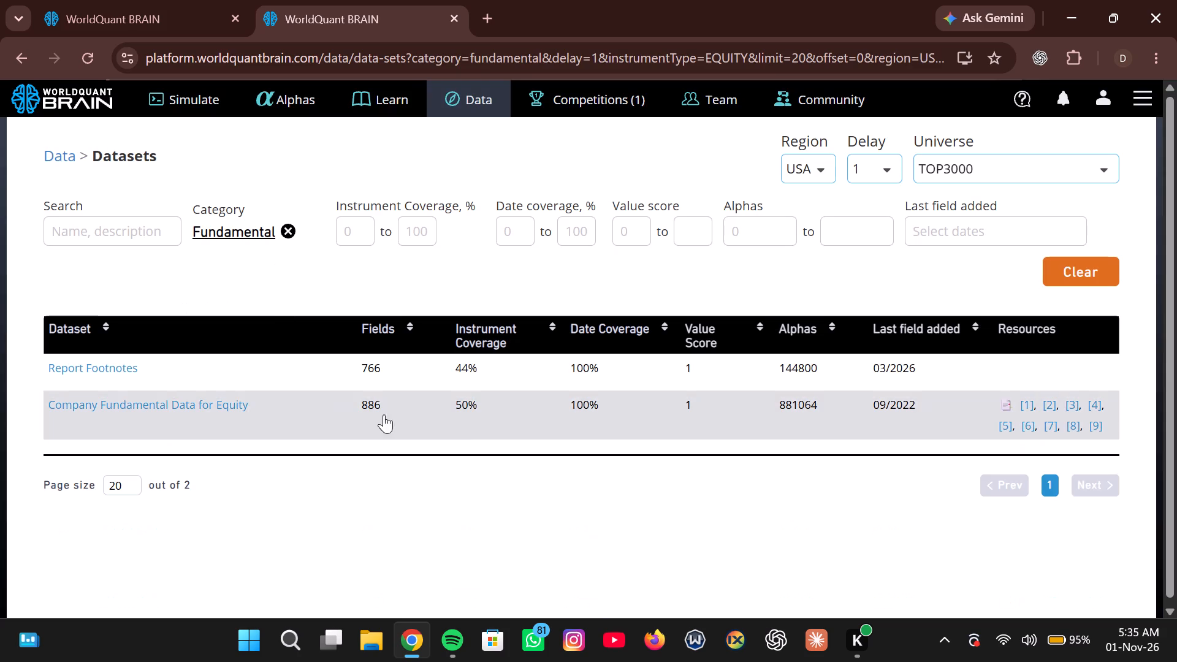
{"action": "left_click", "coordinate": [224, 406]}
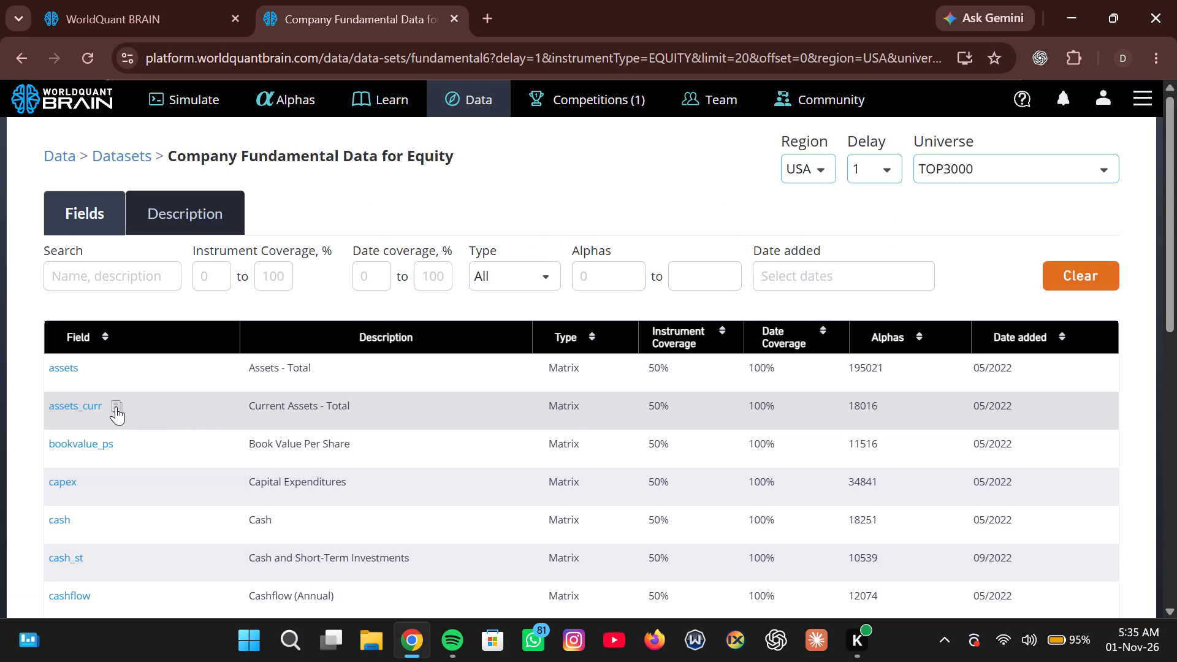
{"action": "left_click", "coordinate": [116, 408]}
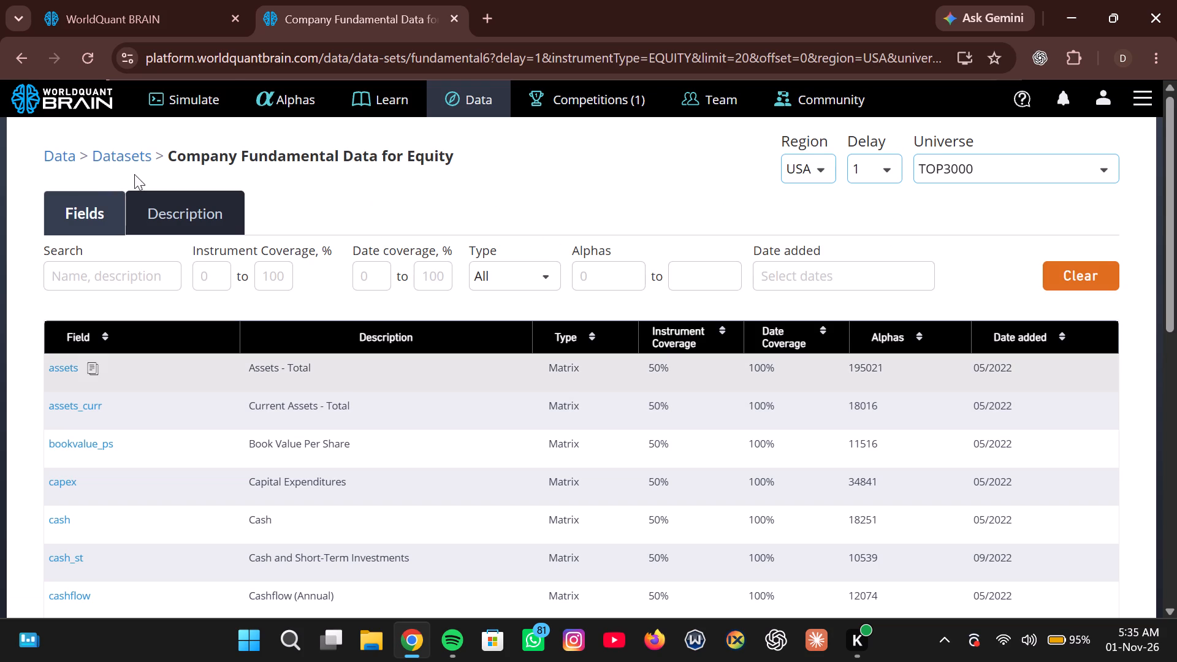
Back in Simulation 2, paste assets_curr as the first argument of ts_count_nans, before the comma.
{"action": "left_click", "coordinate": [124, 13]}
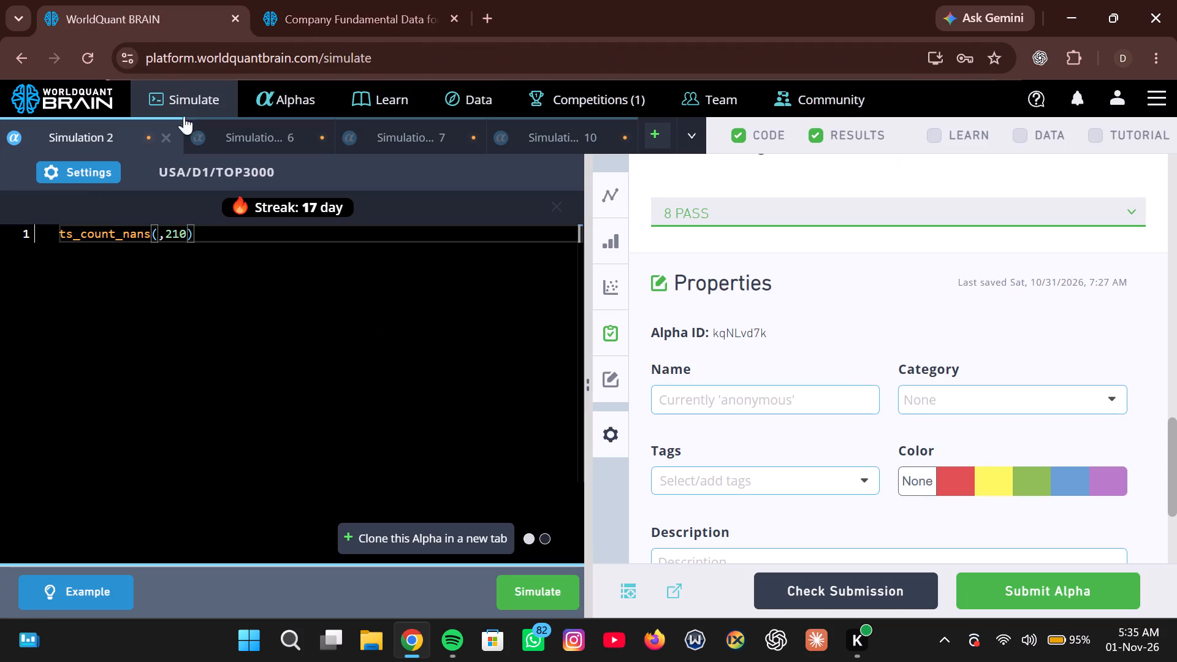
{"action": "key", "text": "Left"}
{"action": "key", "text": "Left"}
{"action": "key", "text": "Left"}
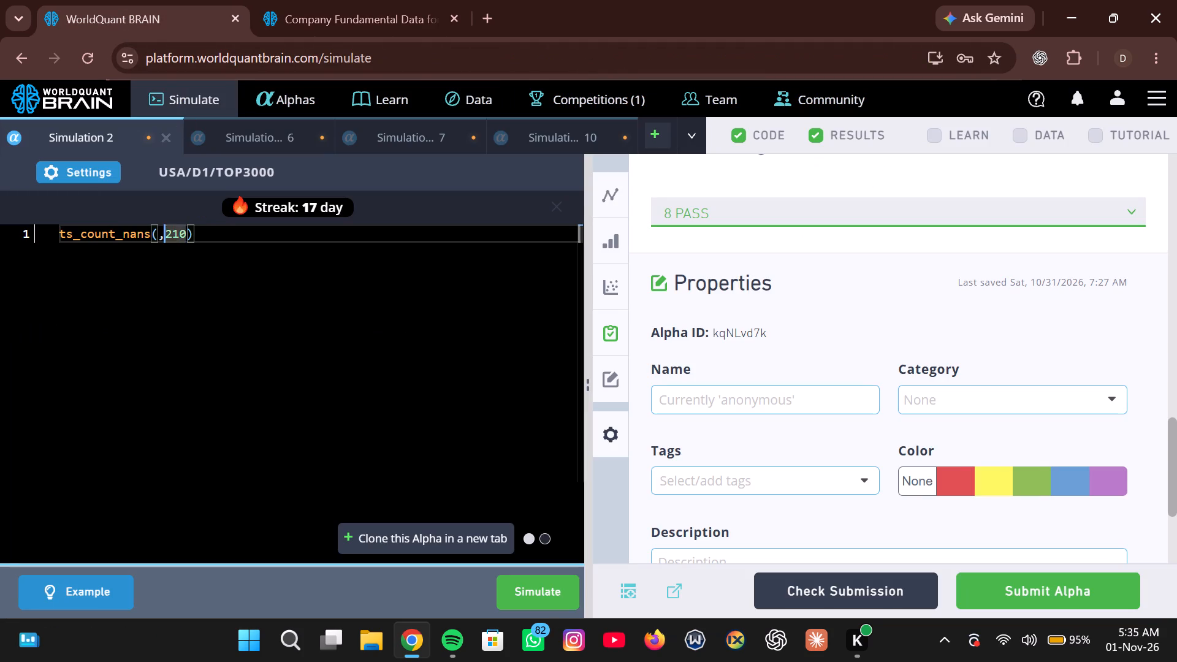
{"action": "key", "text": "Left"}
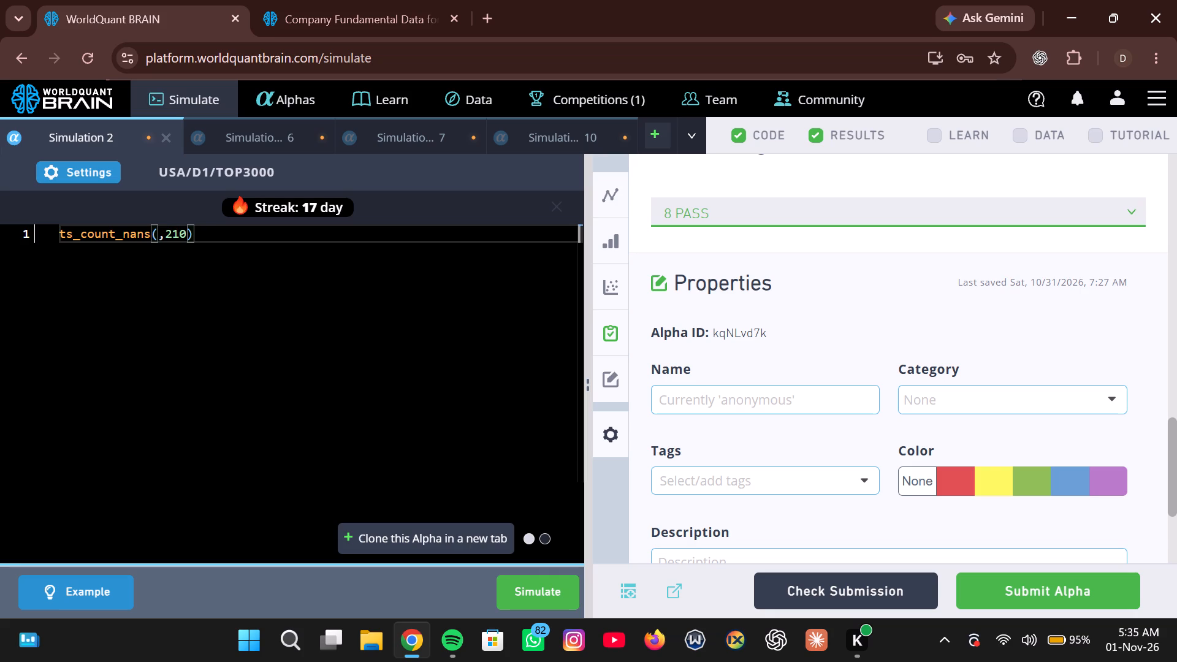
{"action": "key", "text": "ctrl+v"}
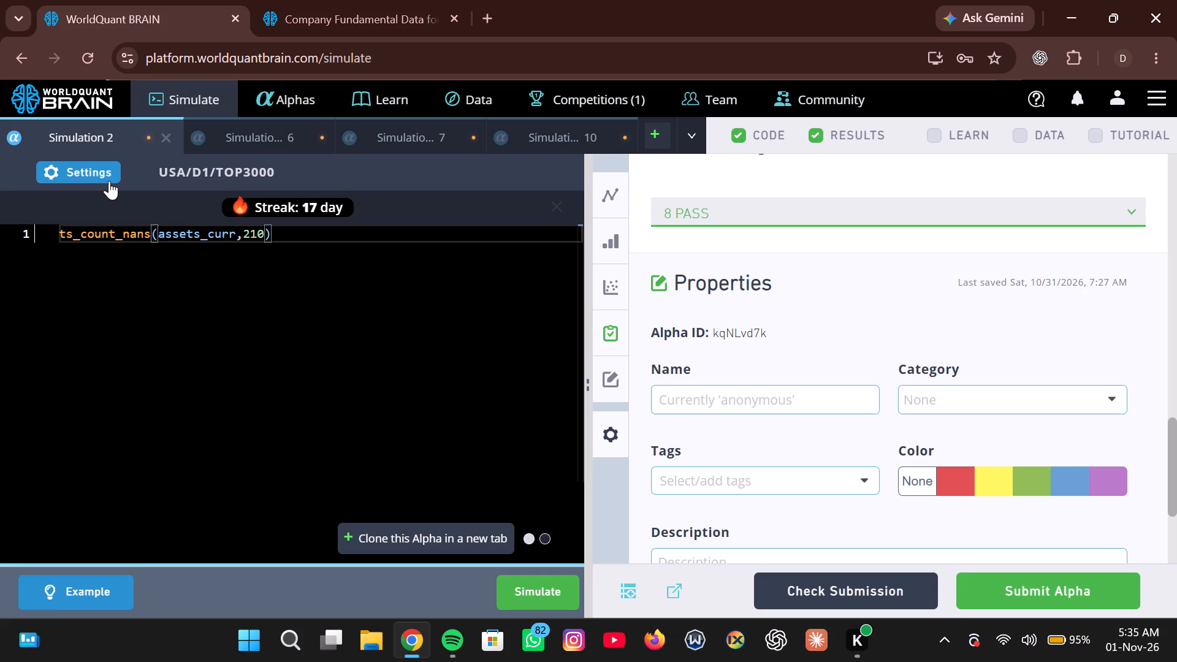
Set Simulation 2's decay to 5 and neutralization to Subindustry, and apply the settings.
{"action": "left_click", "coordinate": [109, 181]}
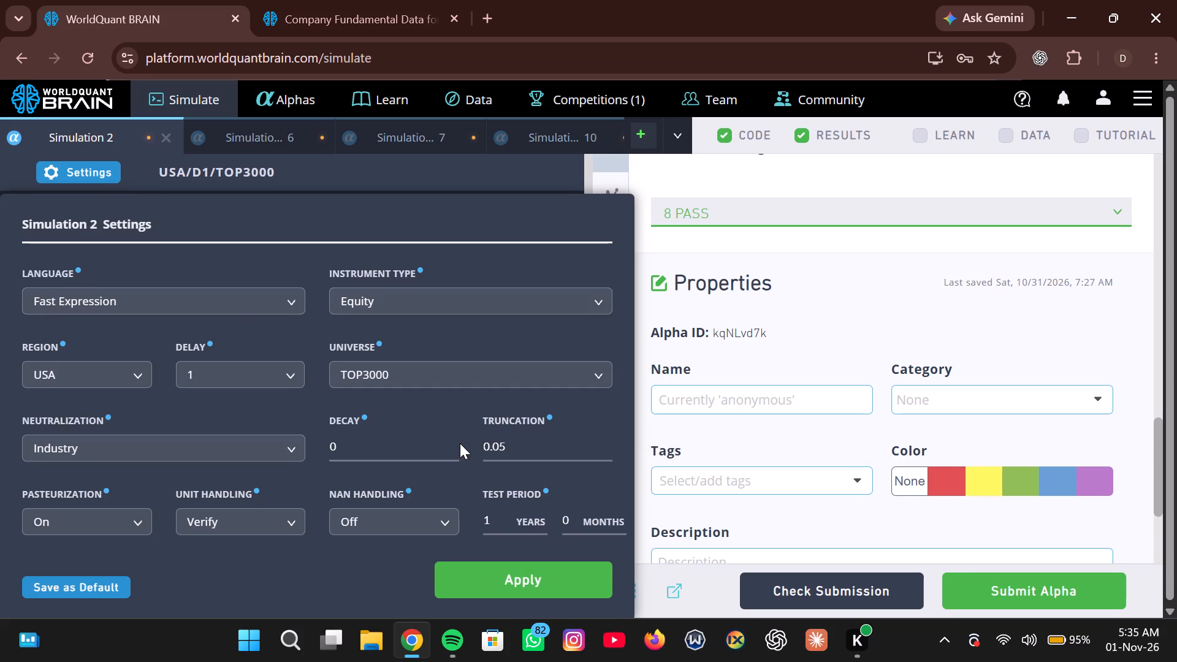
{"action": "triple_click", "coordinate": [451, 442]}
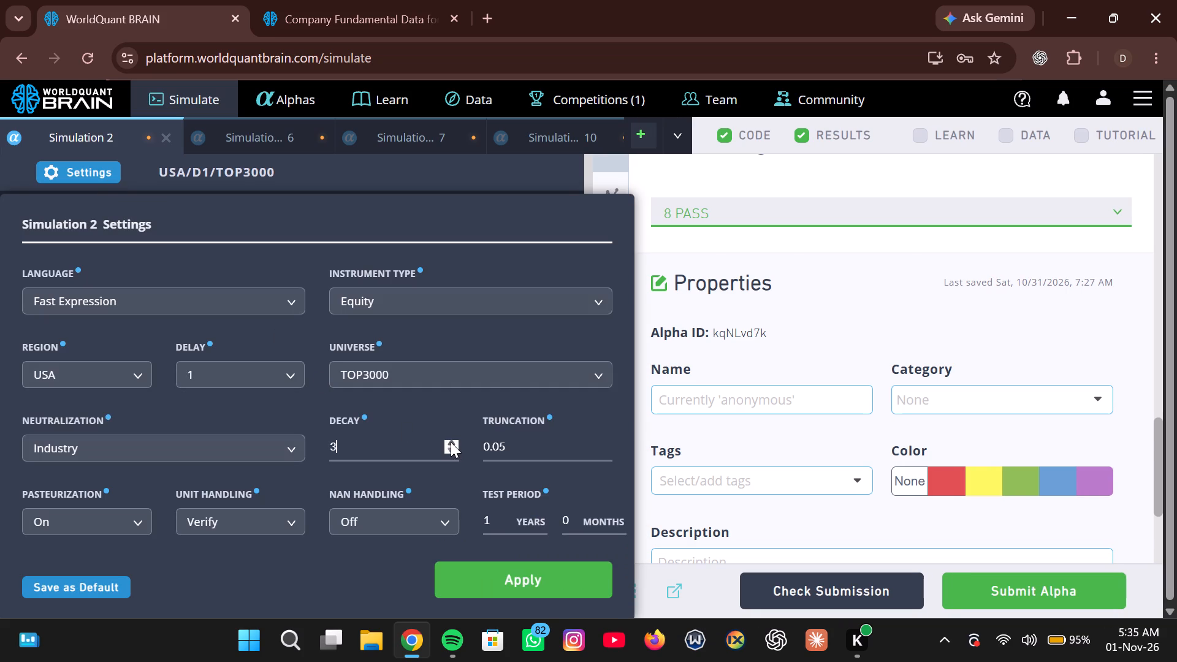
{"action": "left_click", "coordinate": [451, 442]}
{"action": "left_click", "coordinate": [451, 442]}
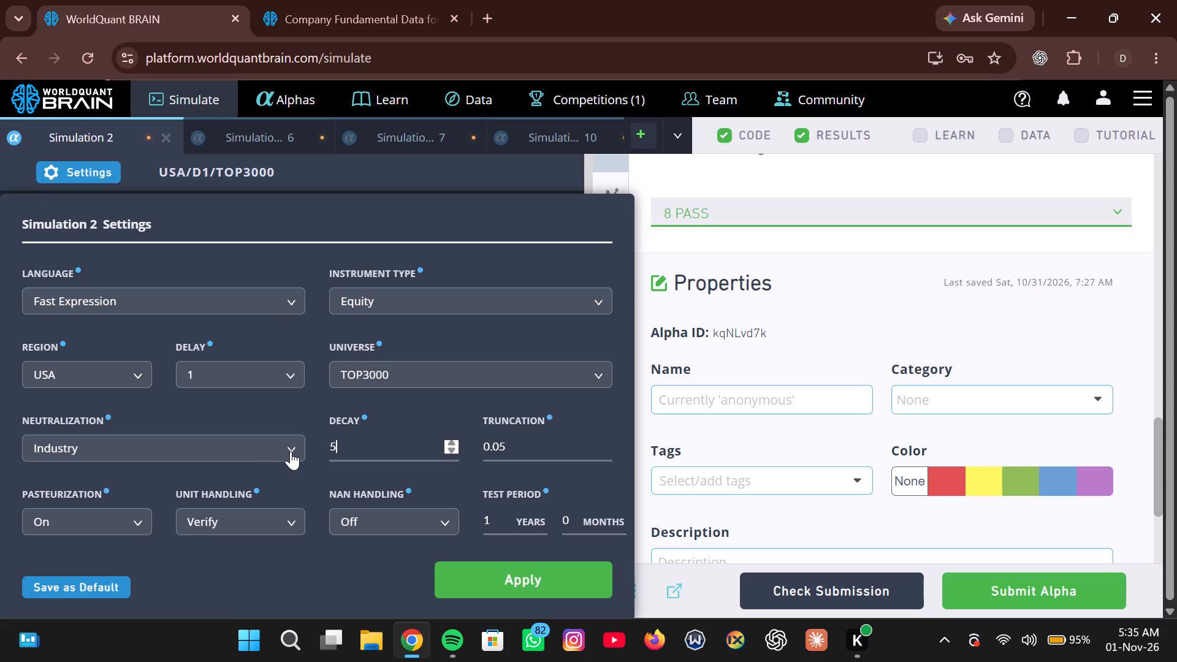
{"action": "left_click", "coordinate": [291, 451]}
{"action": "left_click", "coordinate": [247, 593]}
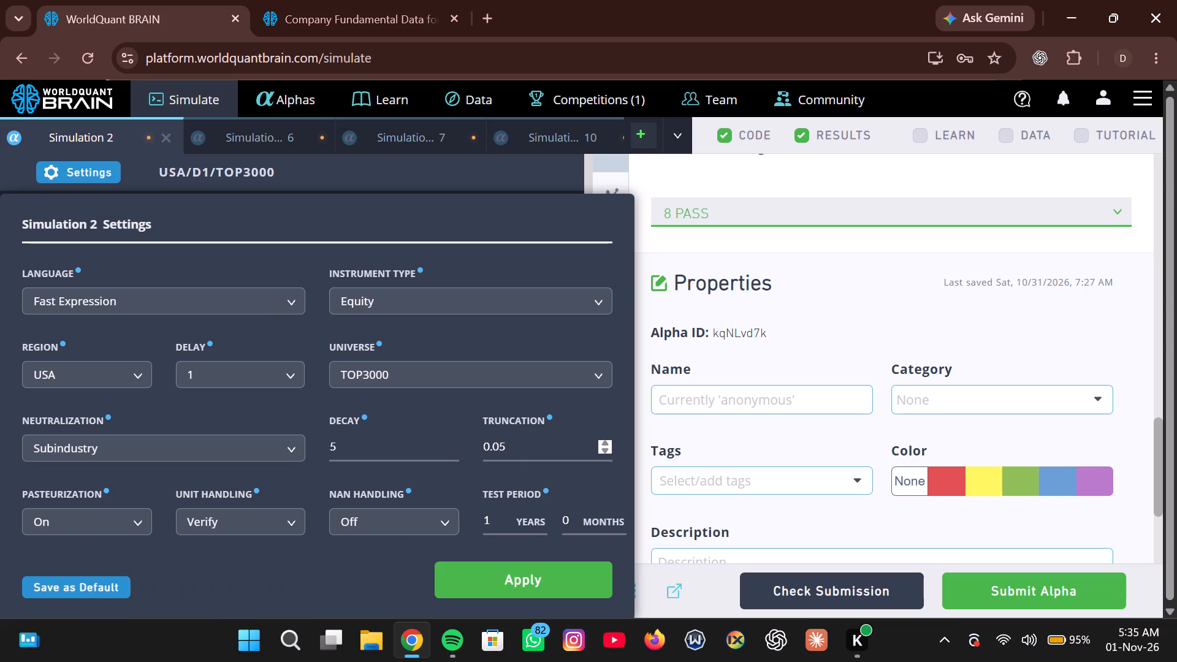
{"action": "left_click", "coordinate": [489, 580]}
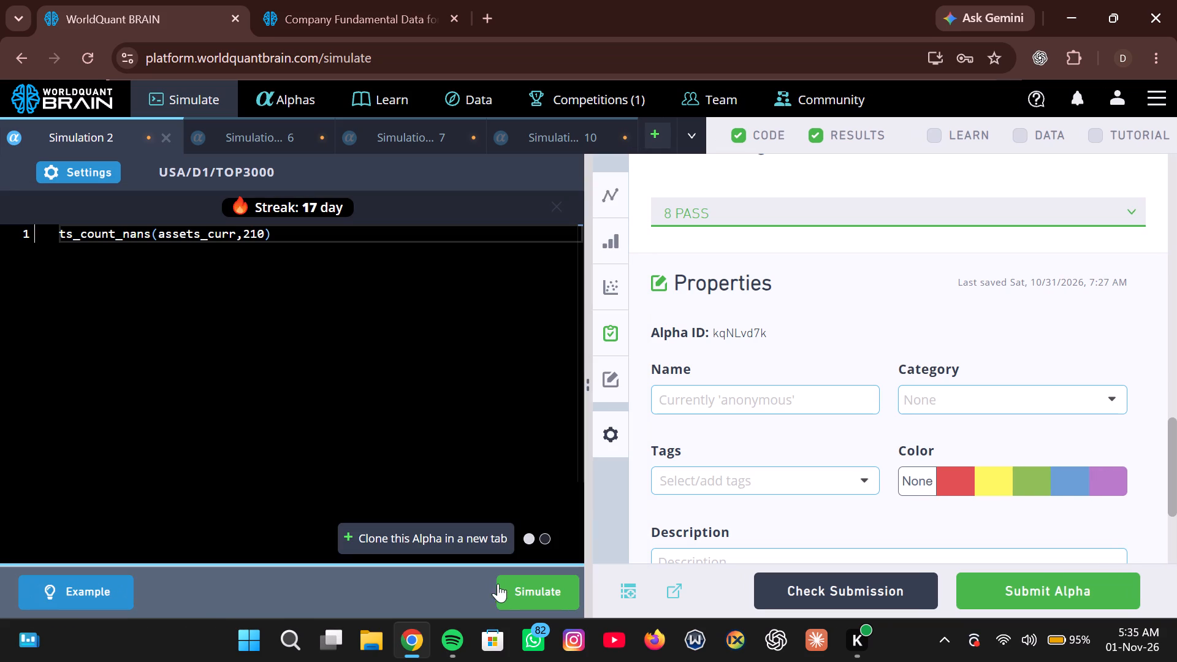
Run the simulation of the ts_count_nans(assets_curr,210) alpha.
{"action": "left_click", "coordinate": [507, 586]}
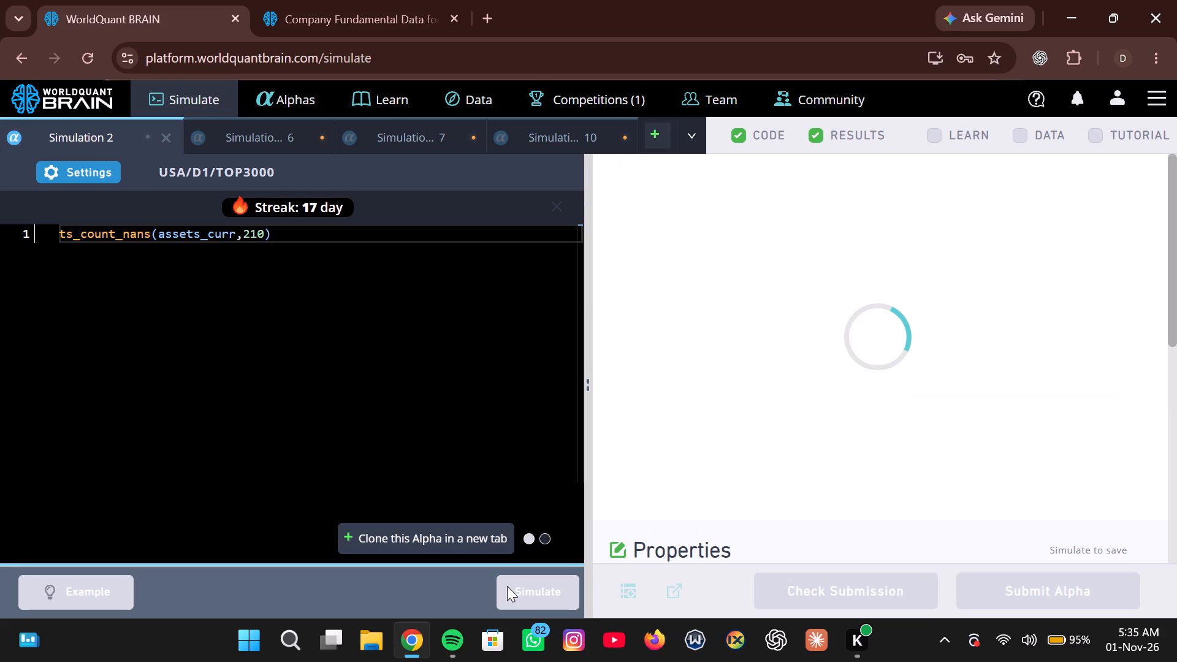
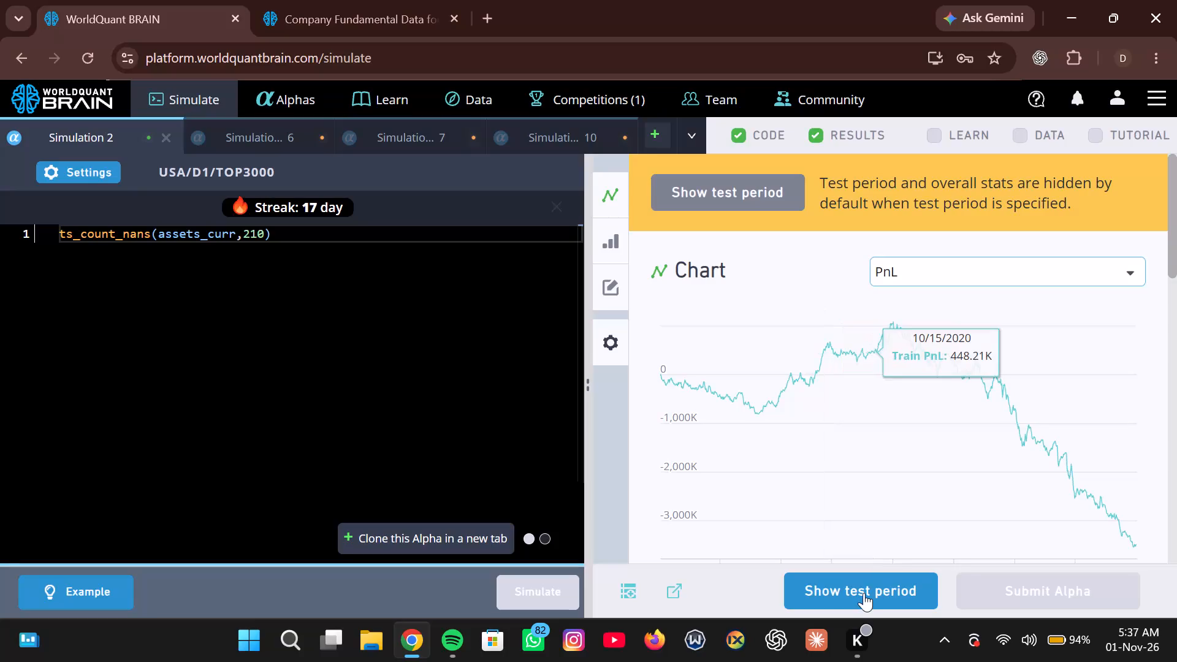
Reveal the test period results for the ts_count_nans(assets_curr,210) alpha and examine its yearly statistics and failed IS tests.
{"action": "left_click", "coordinate": [852, 593]}
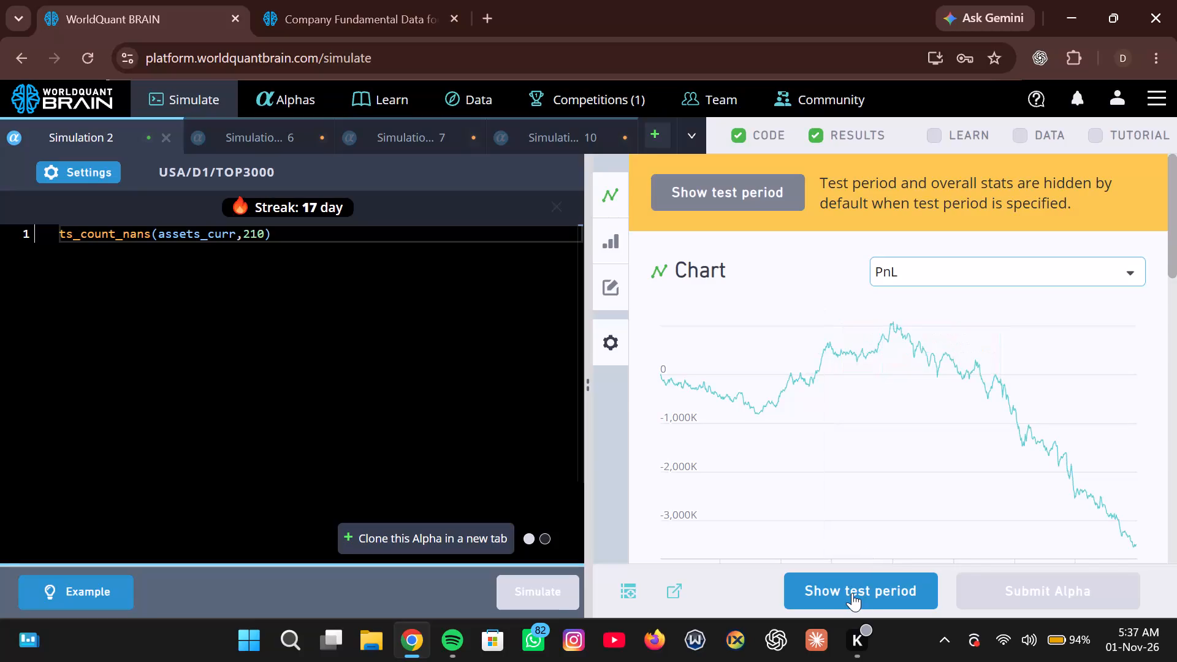
{"action": "scroll", "coordinate": [890, 506], "scroll_direction": "down", "scroll_amount": 5}
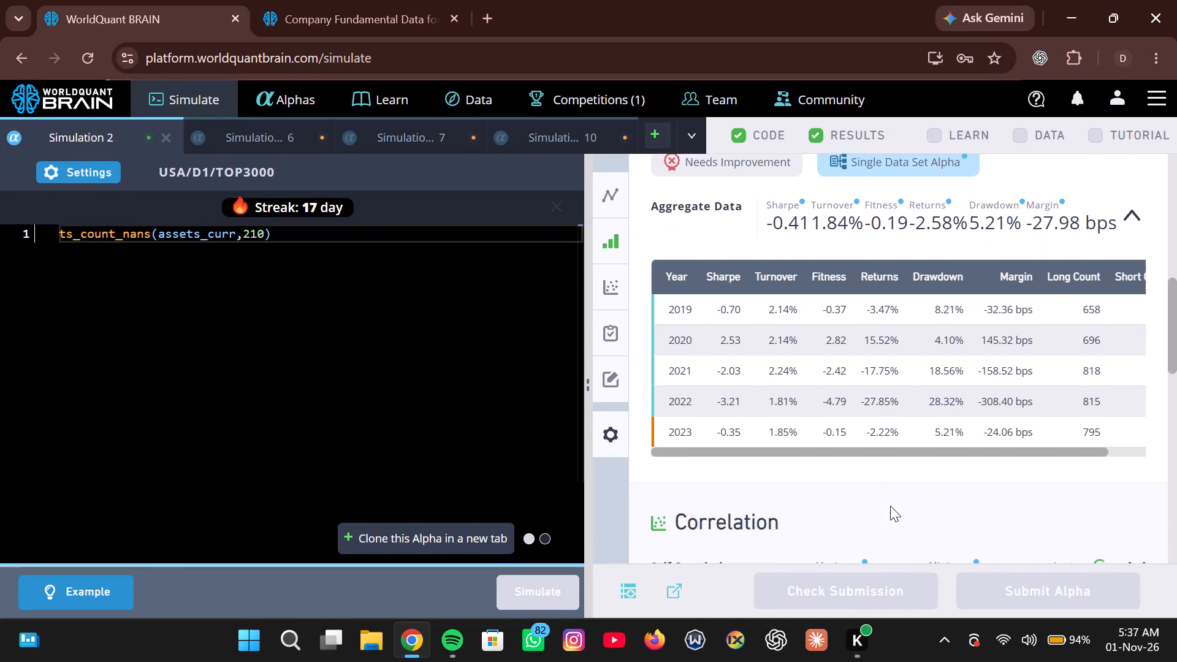
{"action": "scroll", "coordinate": [890, 506], "scroll_direction": "down", "scroll_amount": 4}
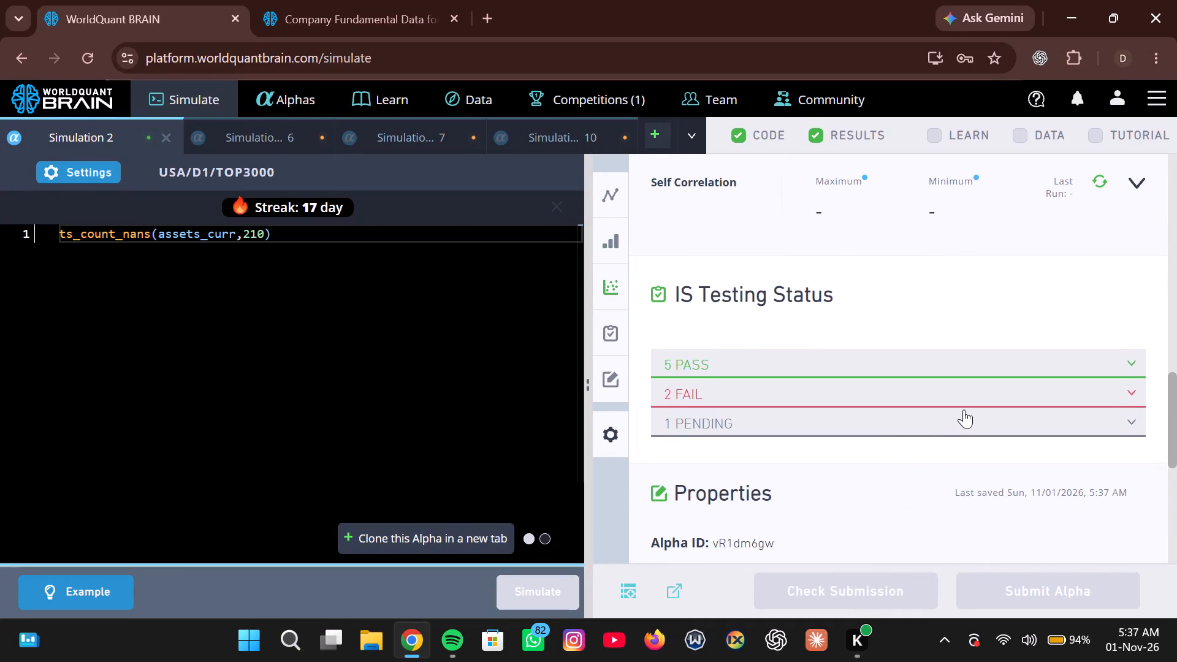
{"action": "left_click", "coordinate": [970, 400]}
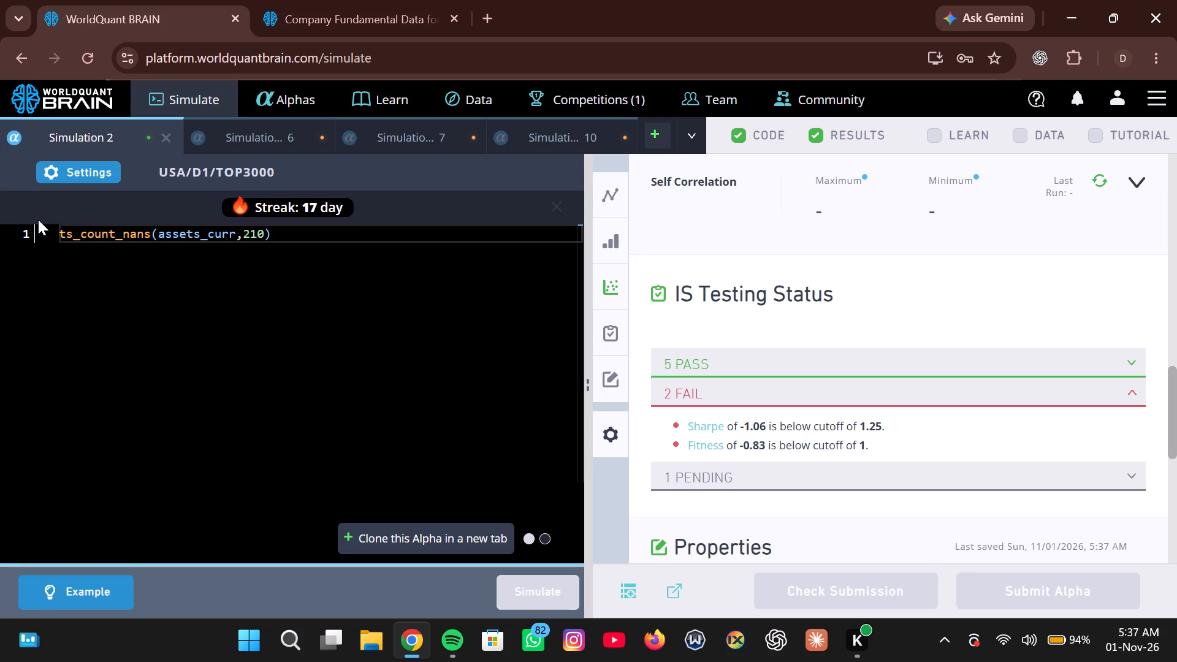
Negate the alpha expression by putting a minus sign in front of ts_count_nans(assets_curr,210).
{"action": "left_click", "coordinate": [53, 238]}
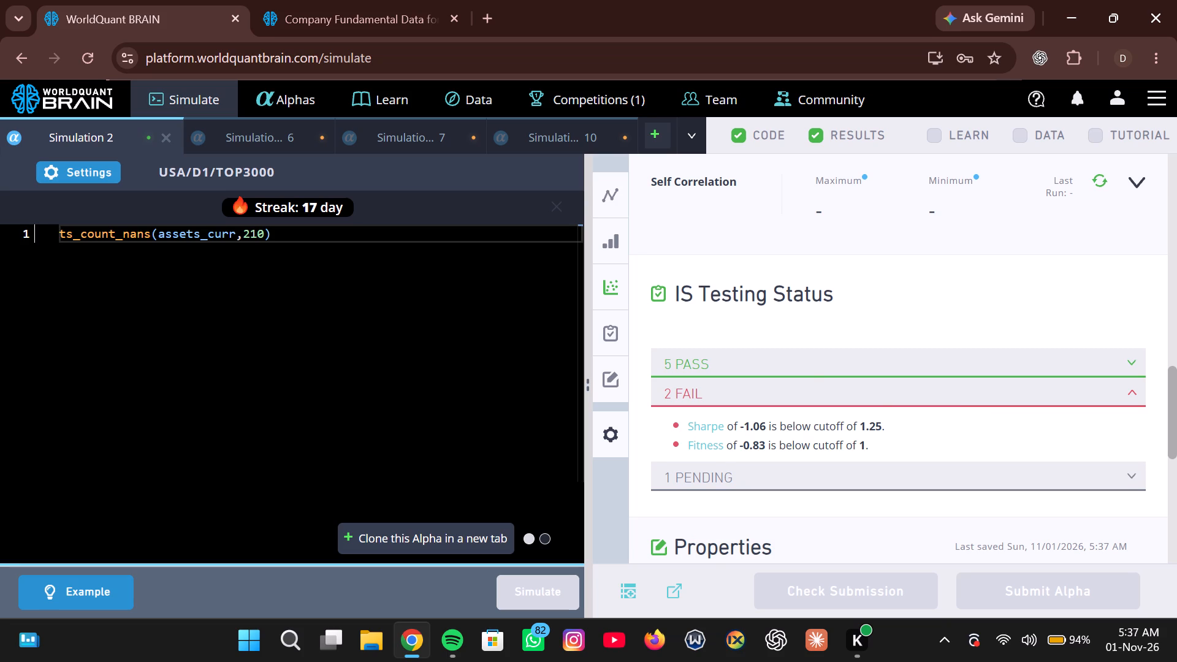
{"action": "left_click", "coordinate": [337, 235]}
{"action": "key", "text": "Left"}
{"action": "key", "text": "Left"}
{"action": "key", "text": "Left"}
{"action": "key", "text": "Left"}
{"action": "key", "text": "Left"}
{"action": "key", "text": "Left"}
{"action": "key", "text": "Left"}
{"action": "key", "text": "Left"}
{"action": "key", "text": "Left"}
{"action": "key", "text": "Left"}
{"action": "key", "text": "Left"}
{"action": "key", "text": "Left"}
{"action": "key", "text": "Left"}
{"action": "key", "text": "Left"}
{"action": "key", "text": "Left"}
{"action": "key", "text": "Left"}
{"action": "key", "text": "Left"}
{"action": "key", "text": "Left"}
{"action": "key", "text": "Left"}
{"action": "key", "text": "Left"}
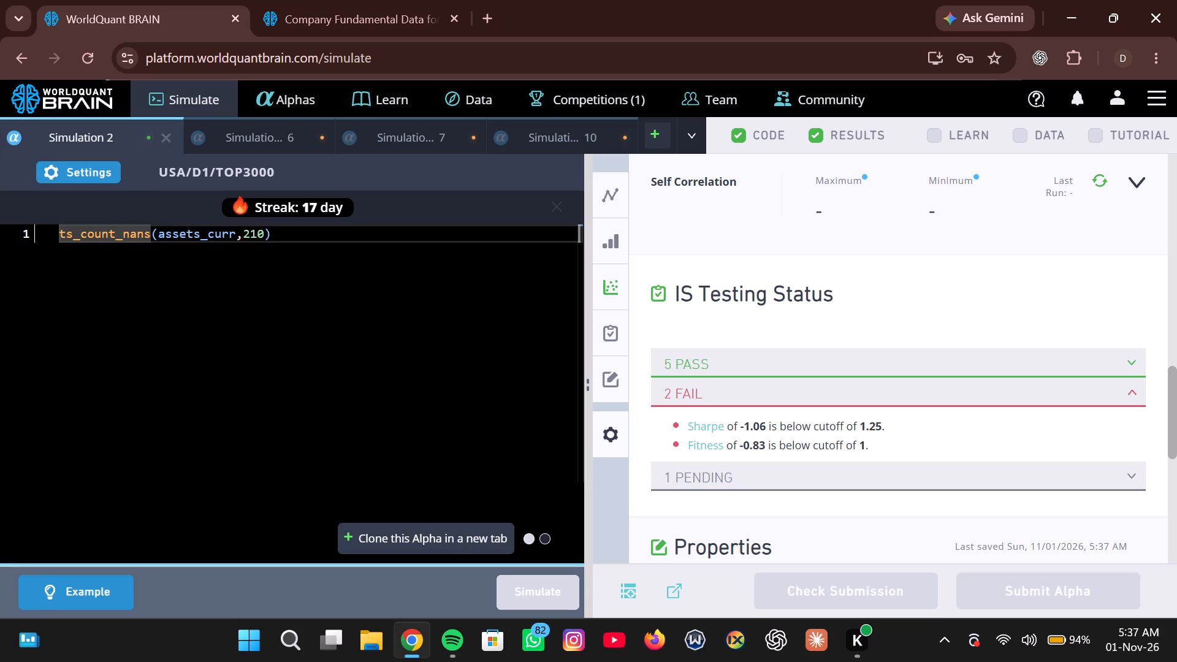
{"action": "key", "text": "shift+plus"}
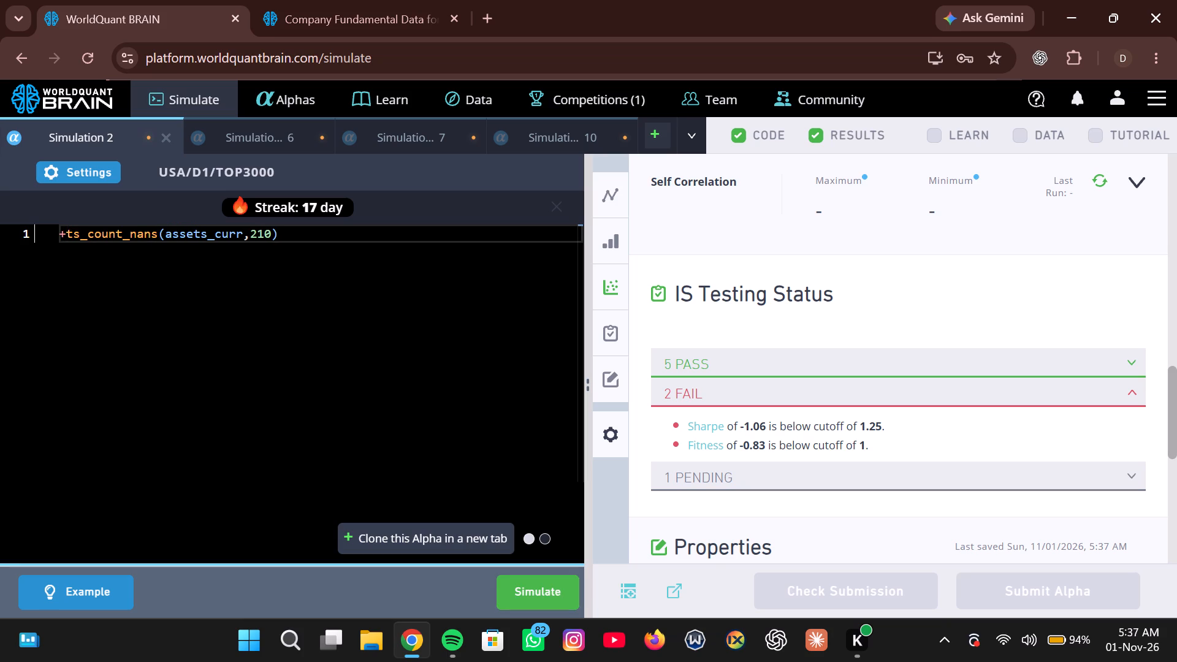
{"action": "key", "text": "BackSpace"}
{"action": "key", "text": "equal"}
{"action": "key", "text": "BackSpace"}
{"action": "key", "text": "minus"}
Set Simulation 2's decay to 0 and apply the settings.
{"action": "left_click", "coordinate": [80, 172]}
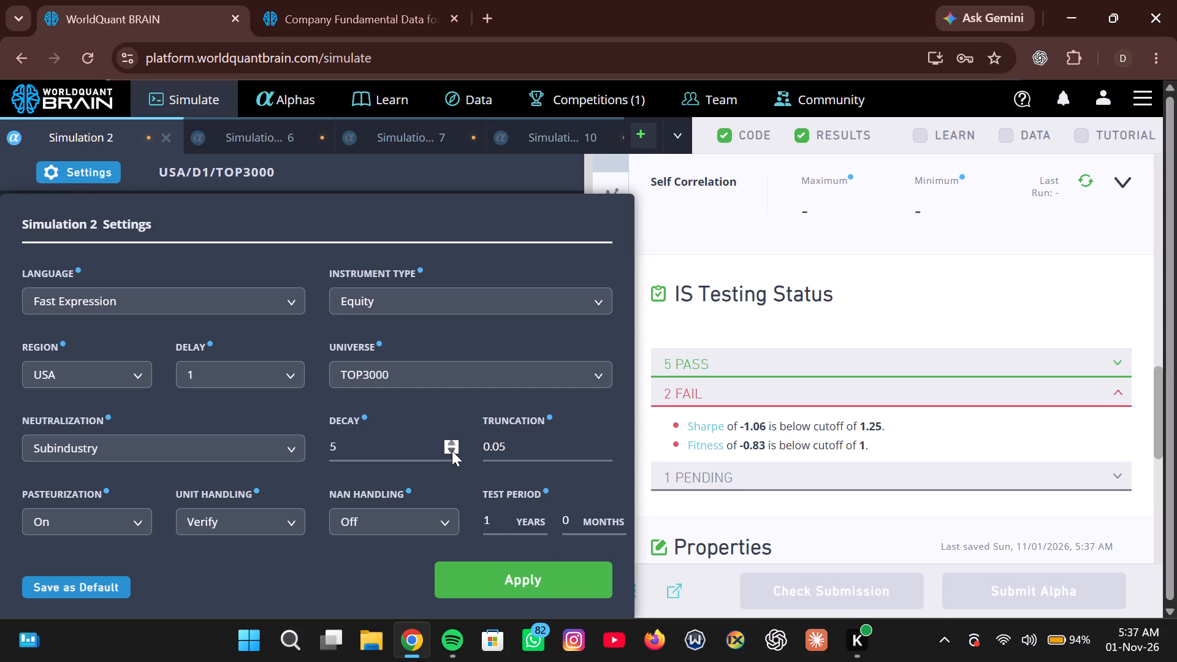
{"action": "triple_click", "coordinate": [452, 451]}
{"action": "left_click", "coordinate": [452, 451]}
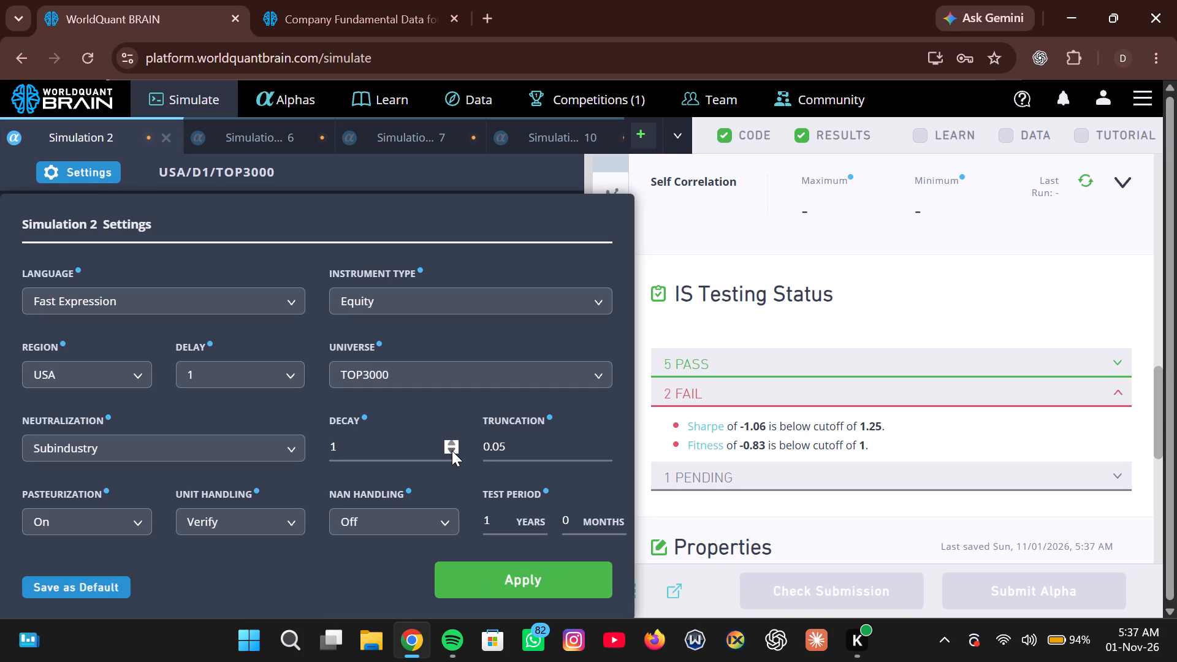
{"action": "left_click", "coordinate": [452, 451]}
{"action": "left_click", "coordinate": [480, 578]}
Run the simulation of the -ts_count_nans(assets_curr,210) alpha.
{"action": "left_click", "coordinate": [548, 587]}
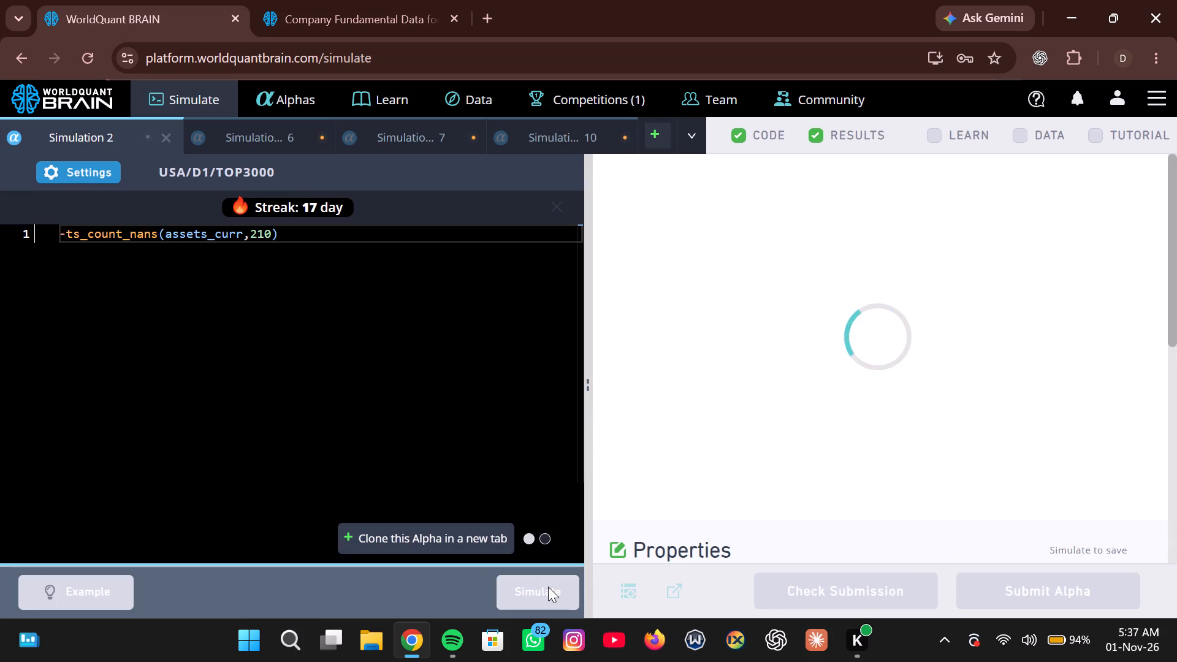
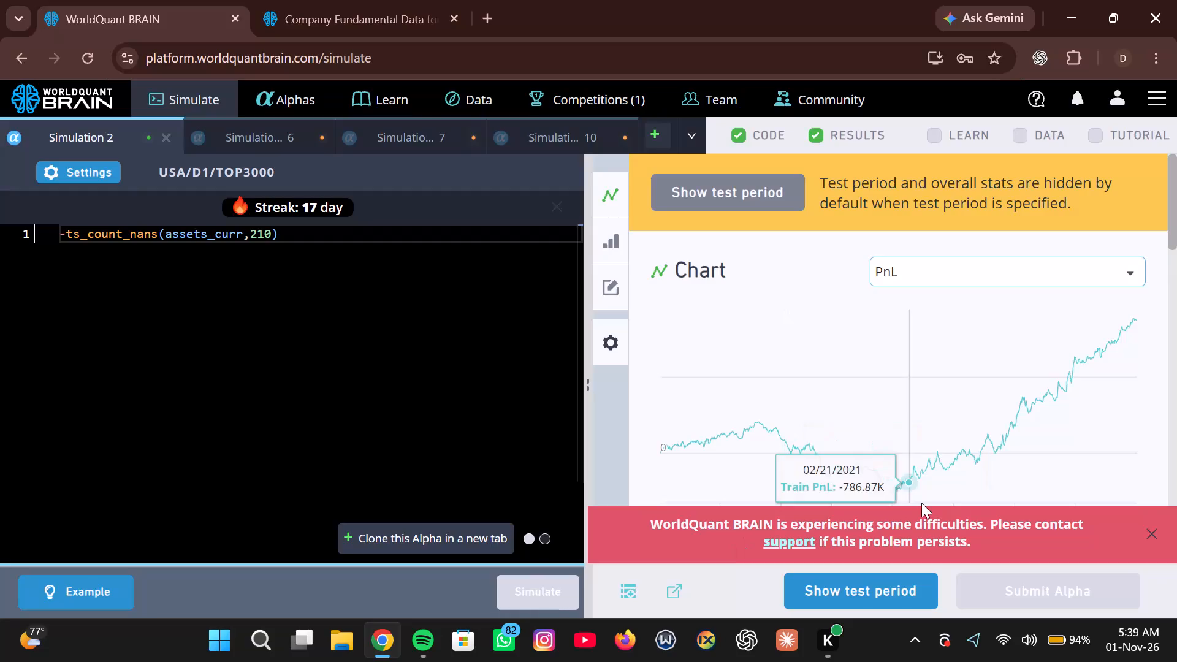
Reveal the test period results for the -ts_count_nans(assets_curr,210) alpha and examine its yearly statistics and failed IS tests.
{"action": "left_click", "coordinate": [1152, 534]}
{"action": "left_click", "coordinate": [919, 596]}
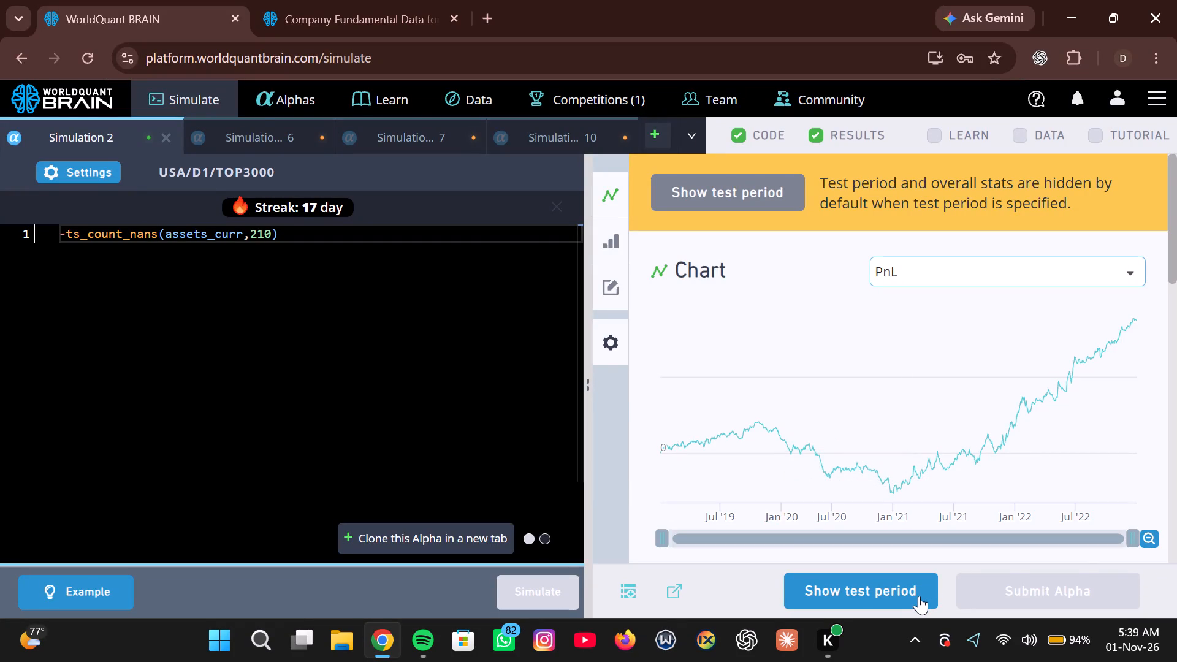
{"action": "scroll", "coordinate": [951, 547], "scroll_direction": "down", "scroll_amount": 1}
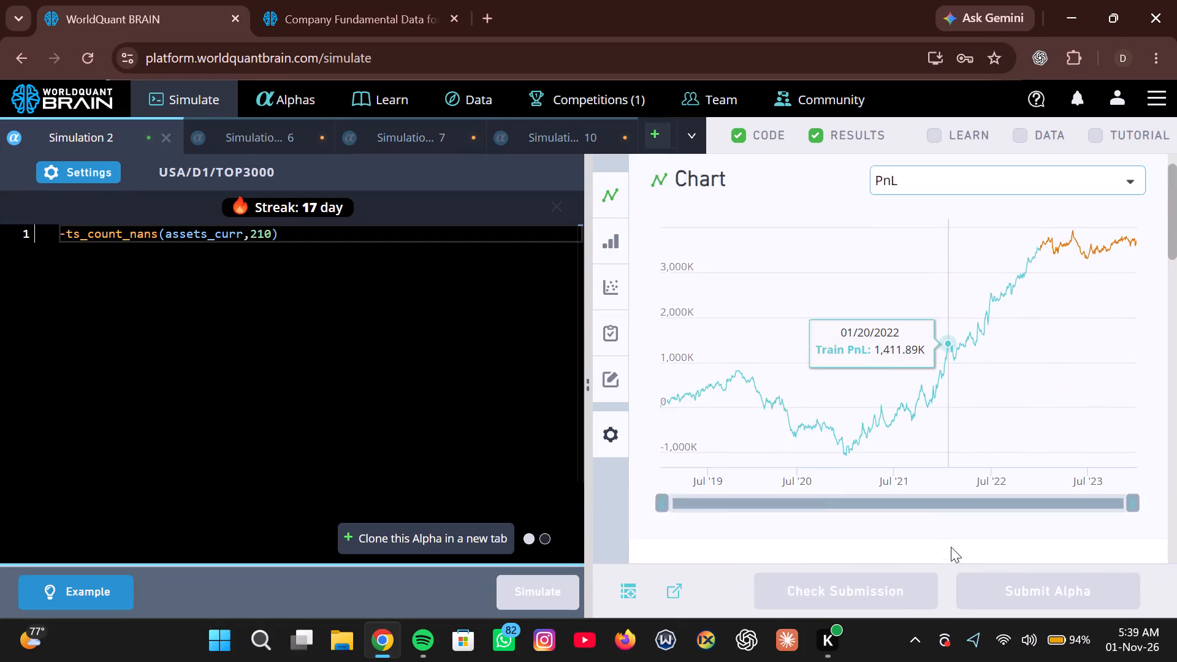
{"action": "scroll", "coordinate": [951, 547], "scroll_direction": "down", "scroll_amount": 3}
{"action": "scroll", "coordinate": [951, 547], "scroll_direction": "right", "scroll_amount": 2}
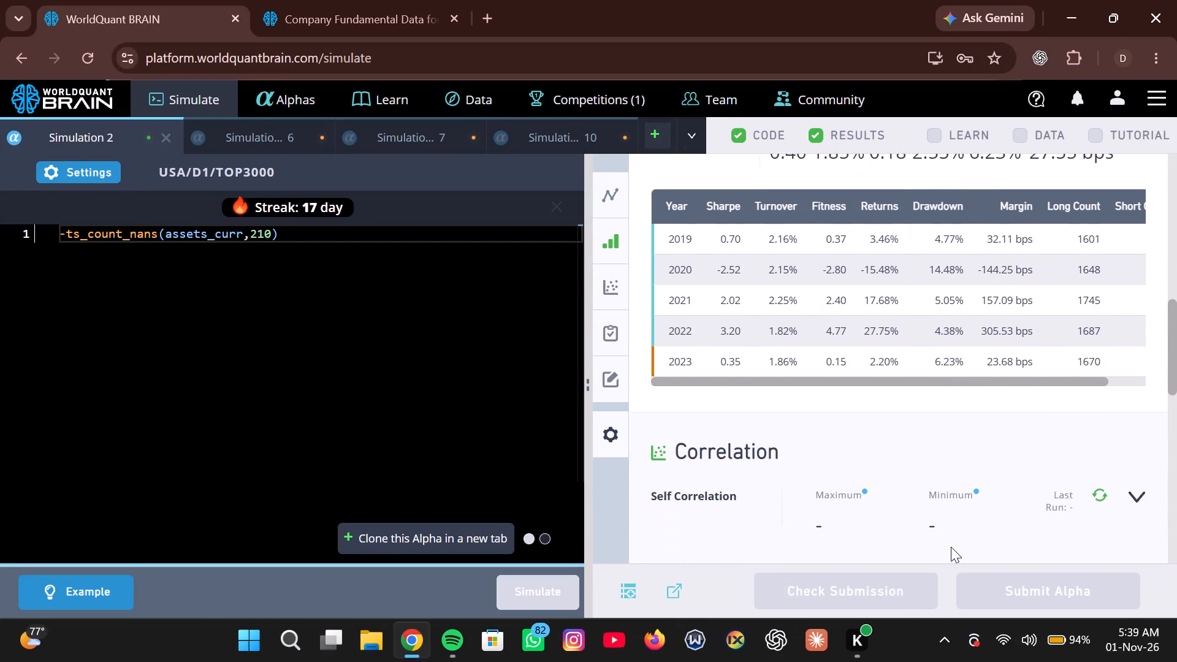
{"action": "scroll", "coordinate": [951, 547], "scroll_direction": "down", "scroll_amount": 3}
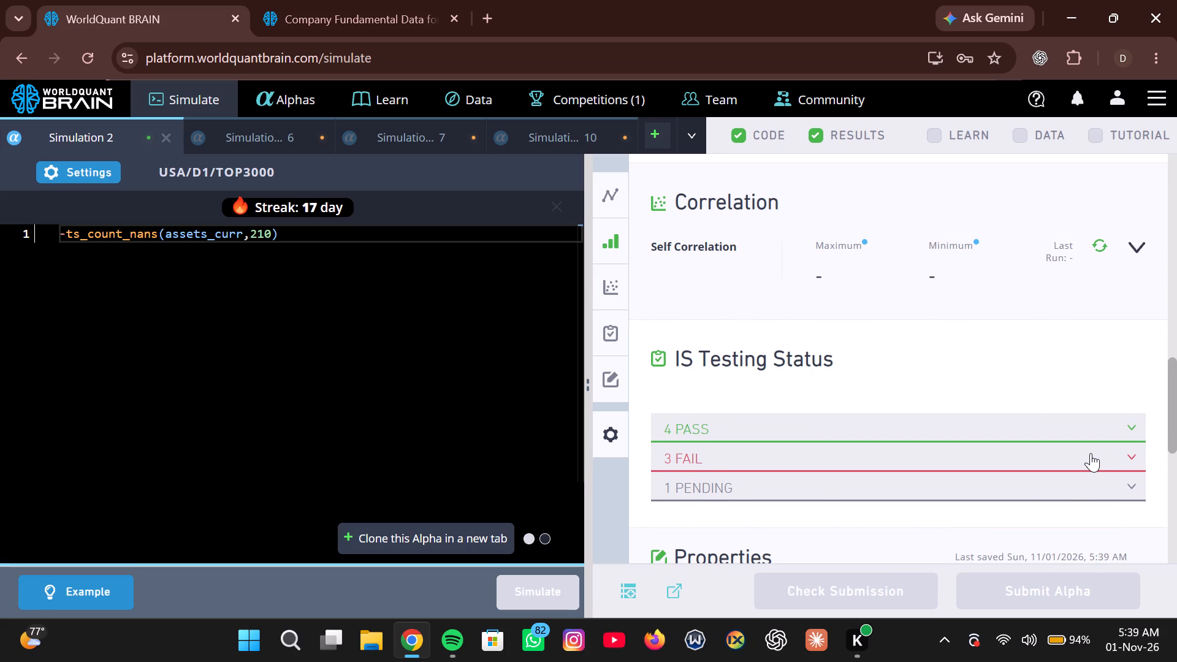
{"action": "left_click", "coordinate": [1091, 453]}
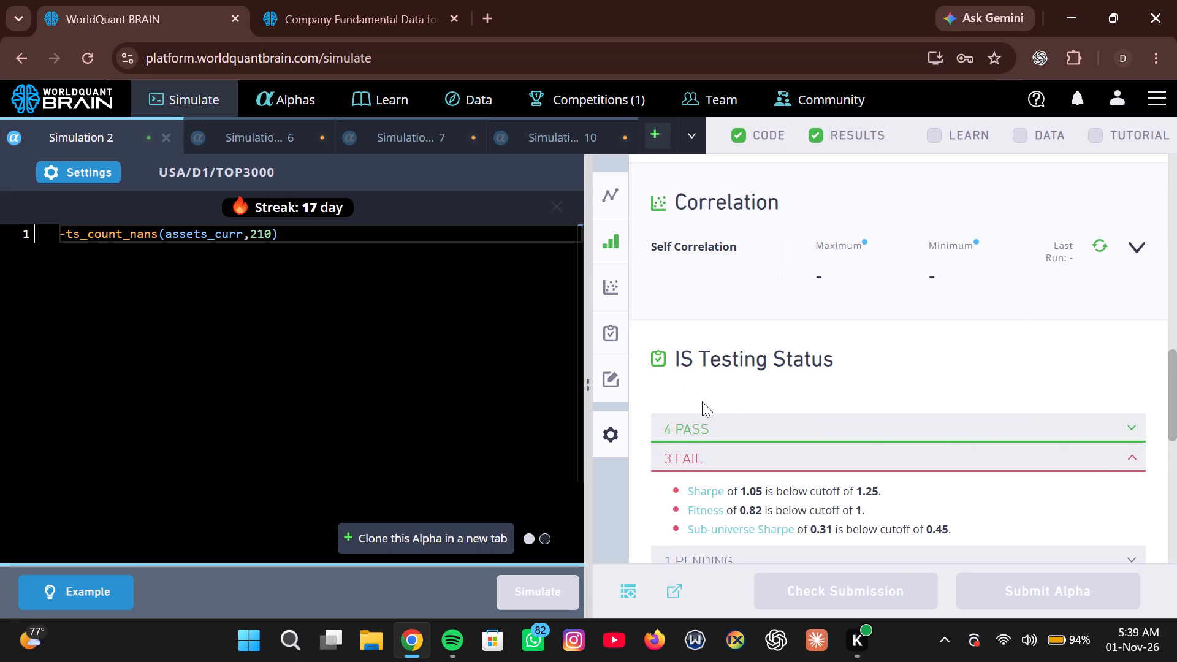
Set Simulation 2's decay to 3, apply the settings and simulate the alpha again.
{"action": "left_click", "coordinate": [97, 168]}
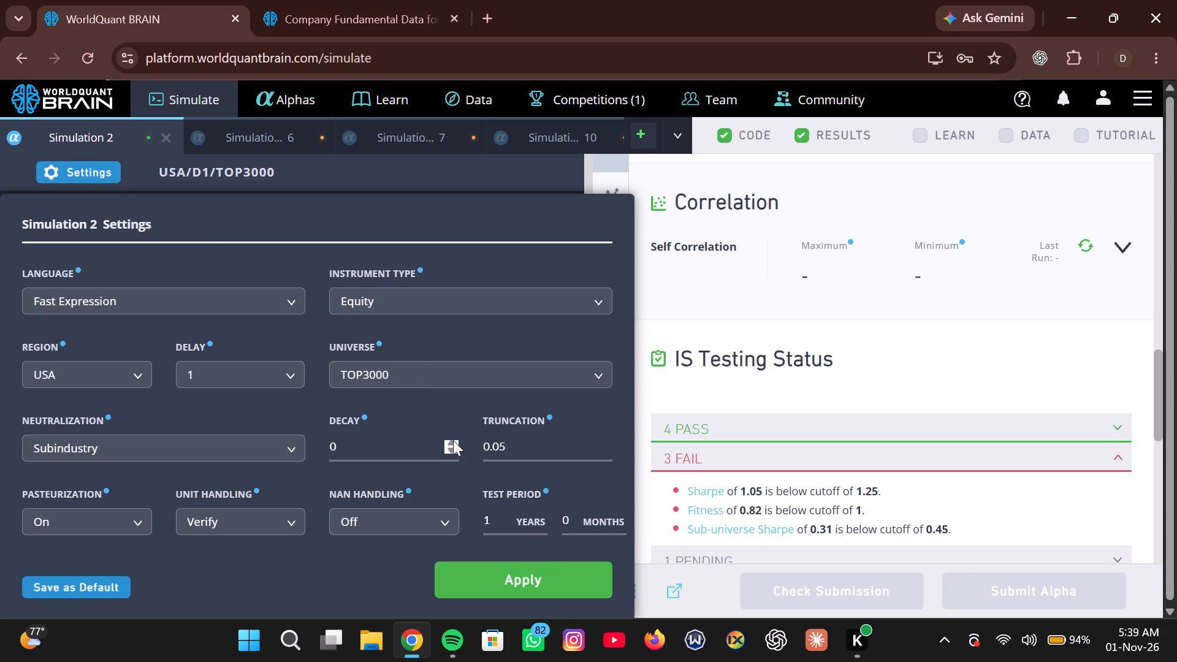
{"action": "double_click", "coordinate": [452, 440]}
{"action": "left_click", "coordinate": [452, 440]}
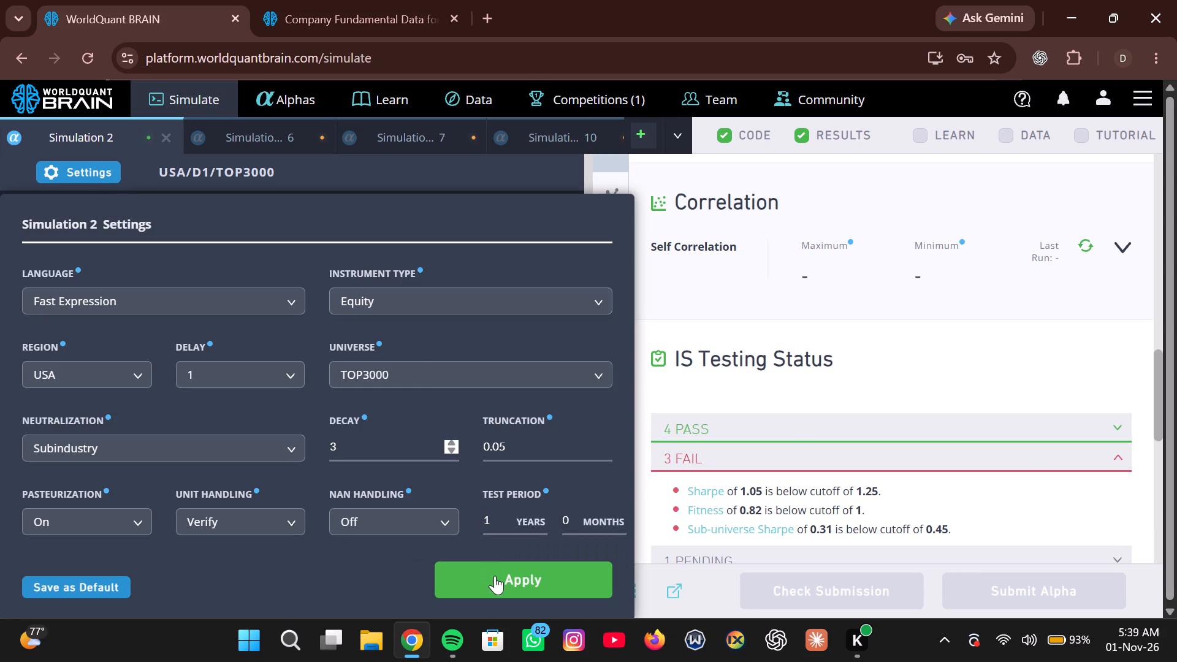
{"action": "left_click", "coordinate": [495, 576]}
{"action": "left_click", "coordinate": [541, 593]}
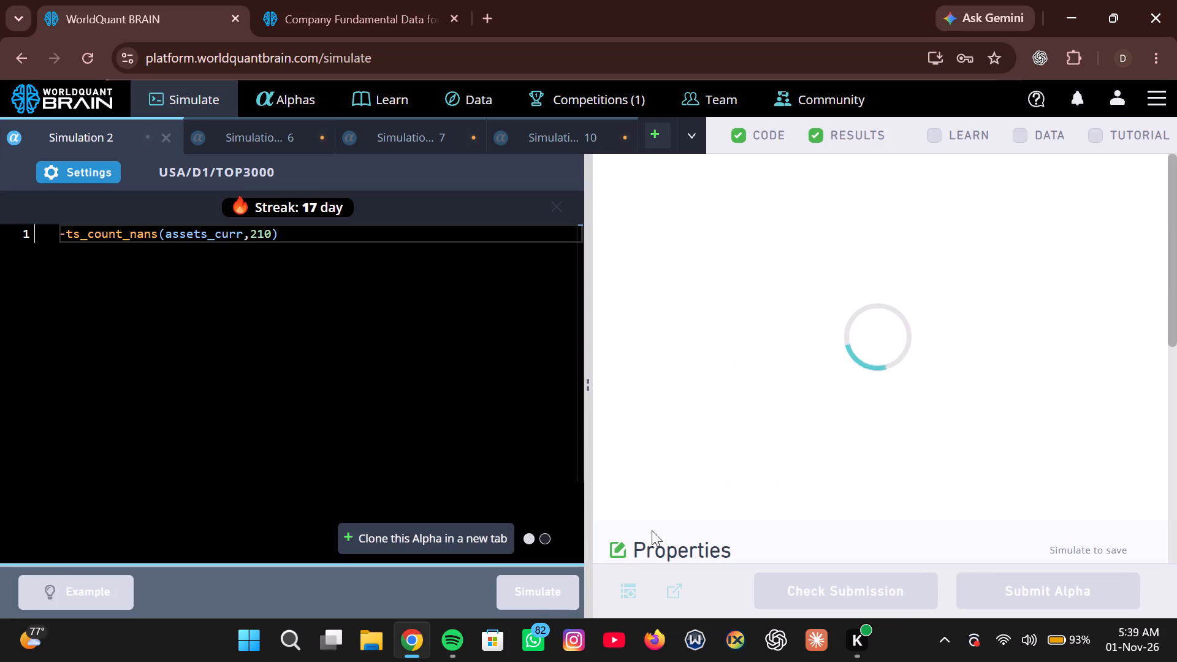
In Simulation 6, write a ts_mean expression with a 60-day window, leaving its first argument empty.
{"action": "left_click", "coordinate": [233, 131]}
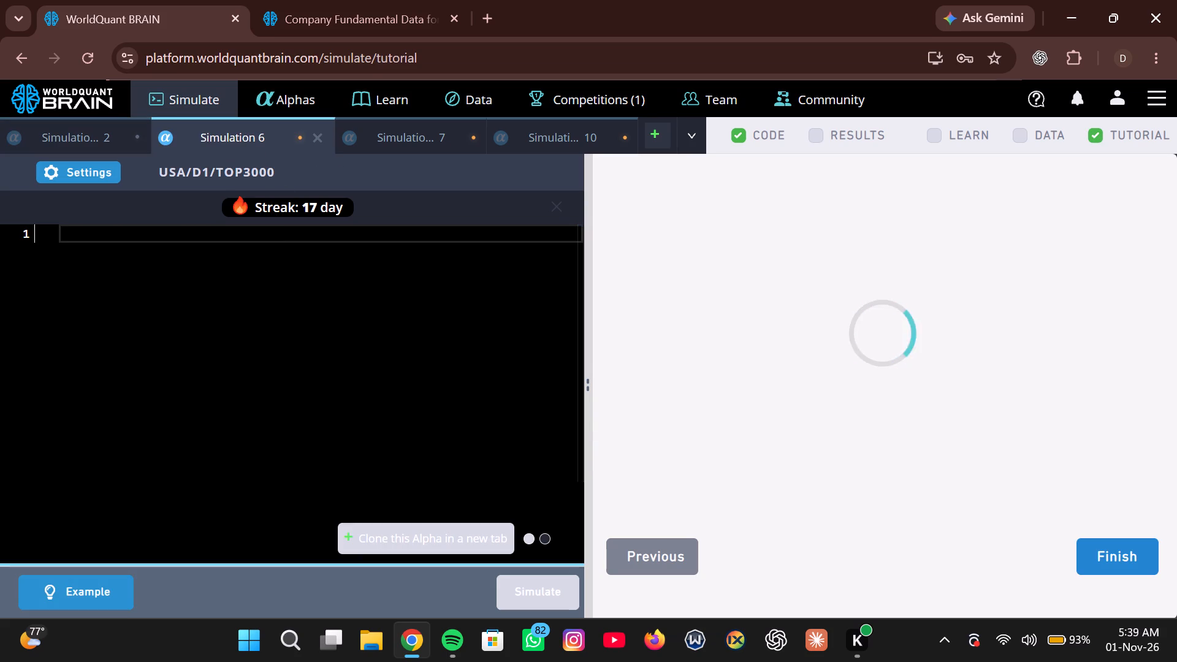
{"action": "type", "text": "ts"}
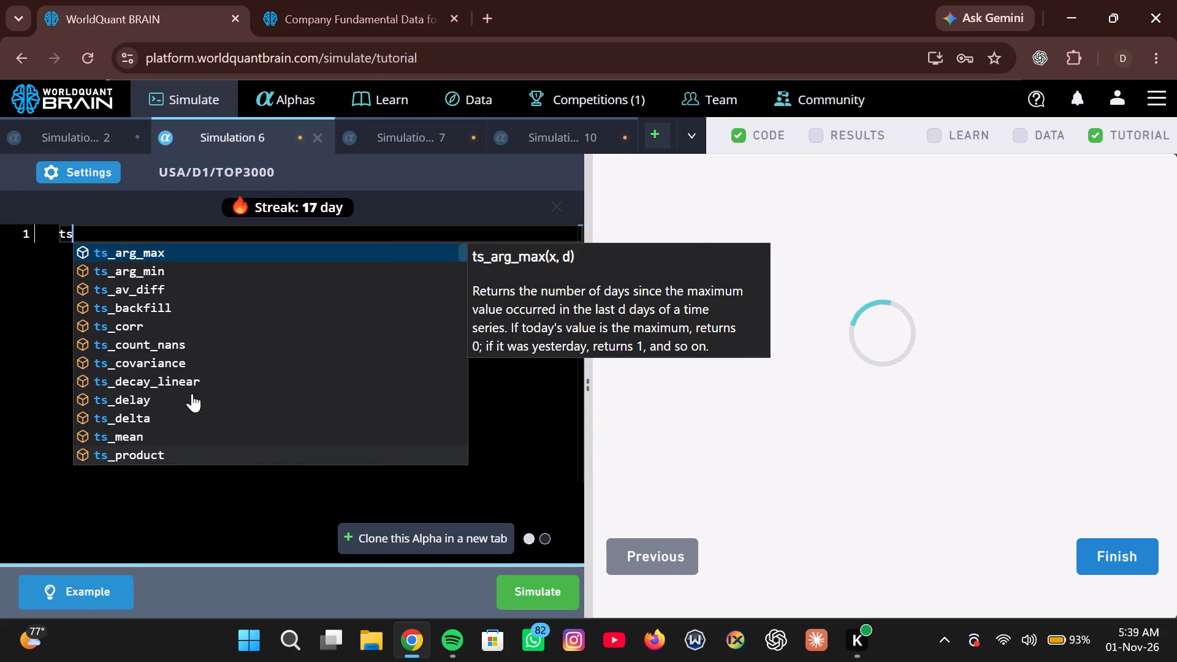
{"action": "key", "text": "Down"}
{"action": "key", "text": "Down"}
{"action": "key", "text": "Down"}
{"action": "key", "text": "Down"}
{"action": "key", "text": "Down"}
{"action": "key", "text": "Down"}
{"action": "key", "text": "Down"}
{"action": "key", "text": "Down"}
{"action": "key", "text": "Down"}
{"action": "key", "text": "Down"}
{"action": "key", "text": "Down"}
{"action": "key", "text": "Down"}
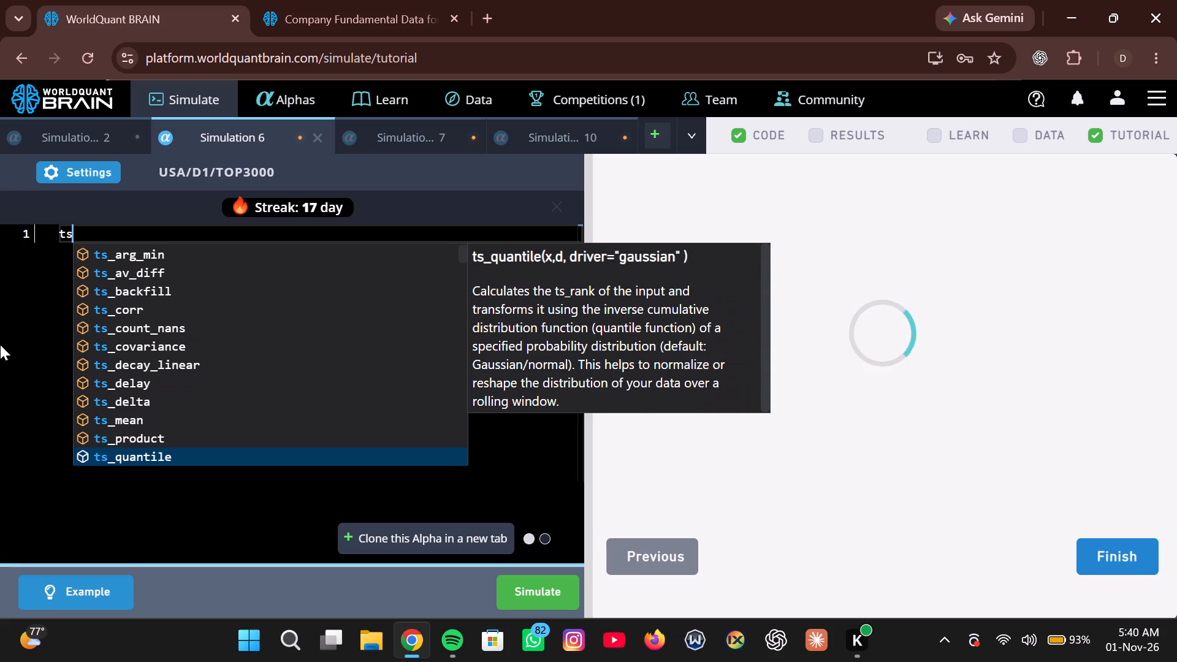
{"action": "key", "text": "Up"}
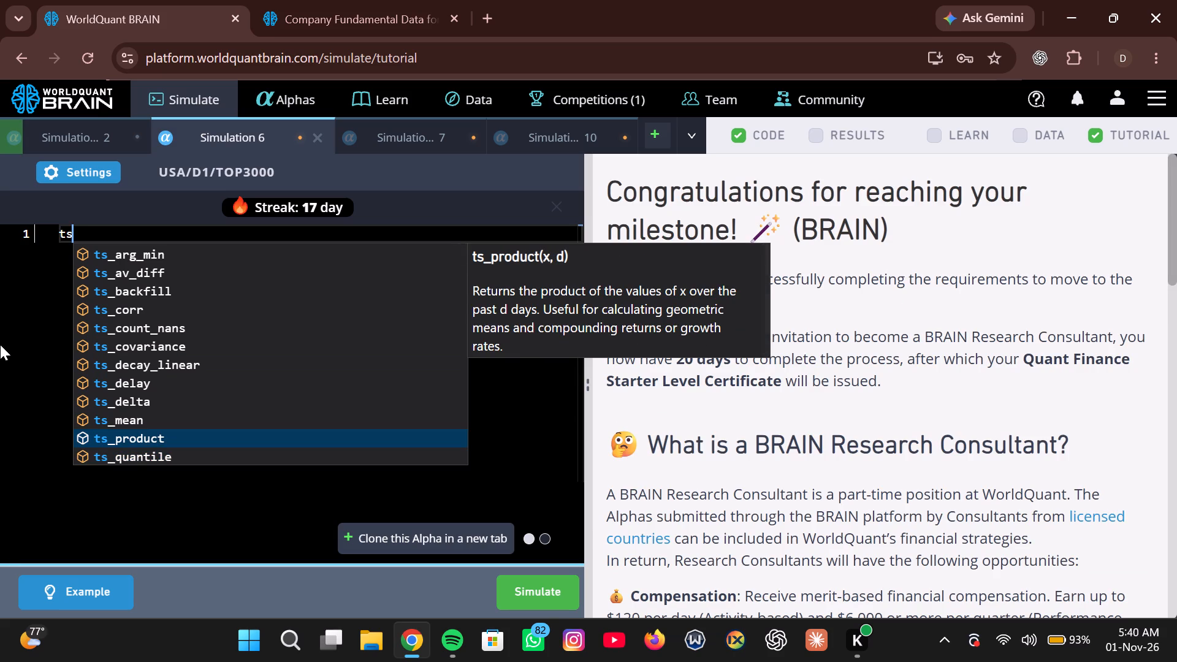
{"action": "key", "text": "Up"}
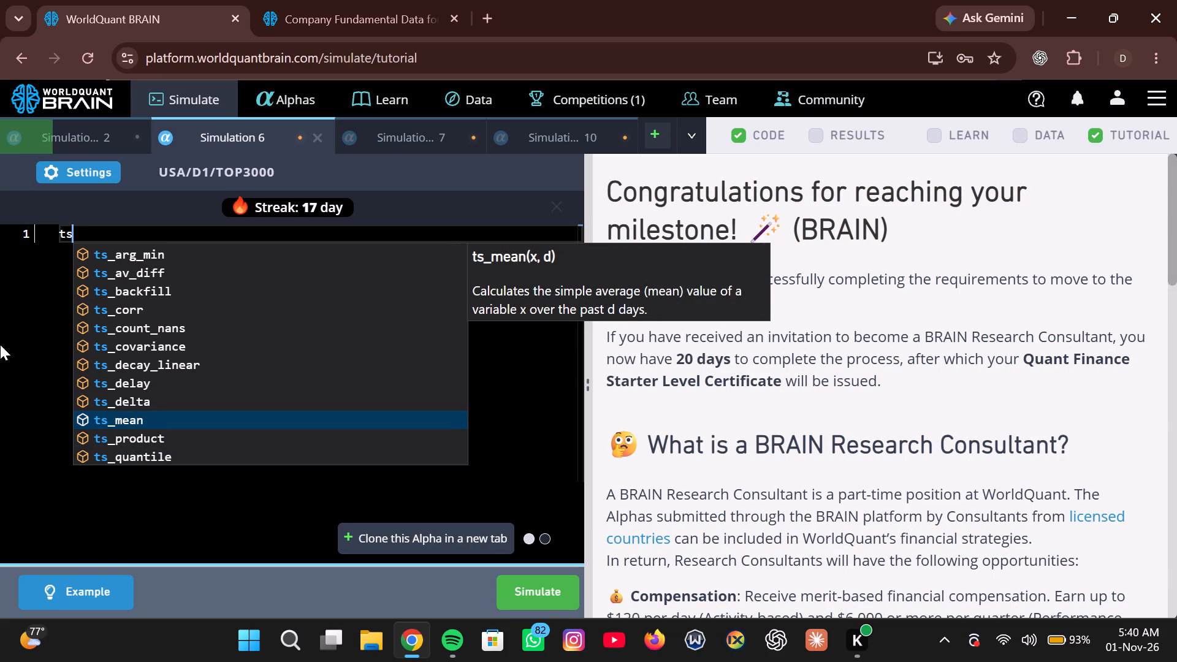
{"action": "key", "text": "Return"}
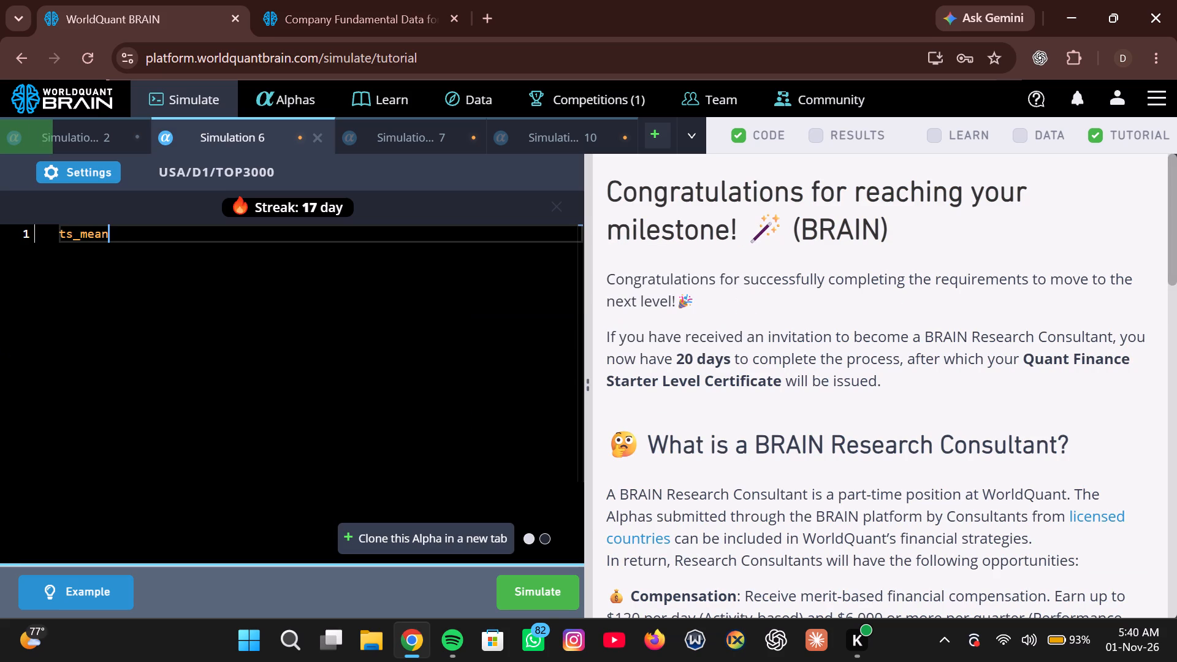
{"action": "key", "text": "shift+parenleft"}
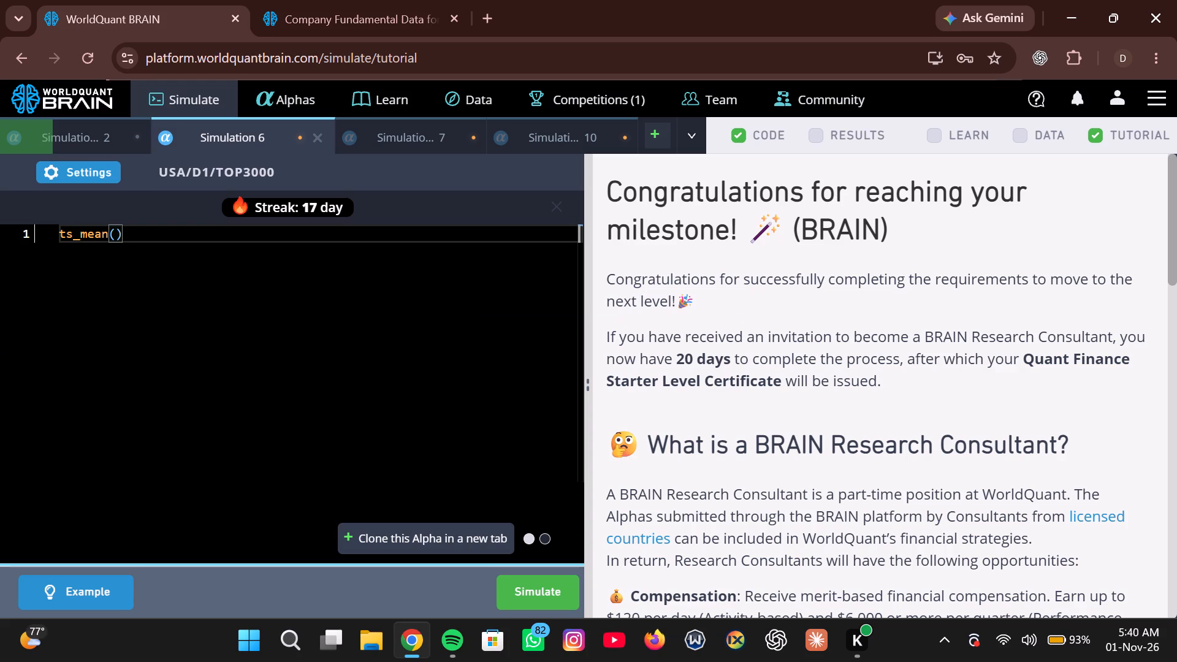
{"action": "key", "text": "comma"}
{"action": "type", "text": "60"}
{"action": "key", "text": "Left"}
{"action": "key", "text": "Left"}
{"action": "key", "text": "Left"}
Copy the cashflow_fin field name from the Company Fundamental Data list and insert it as the first argument of ts_mean.
{"action": "left_click", "coordinate": [327, 32]}
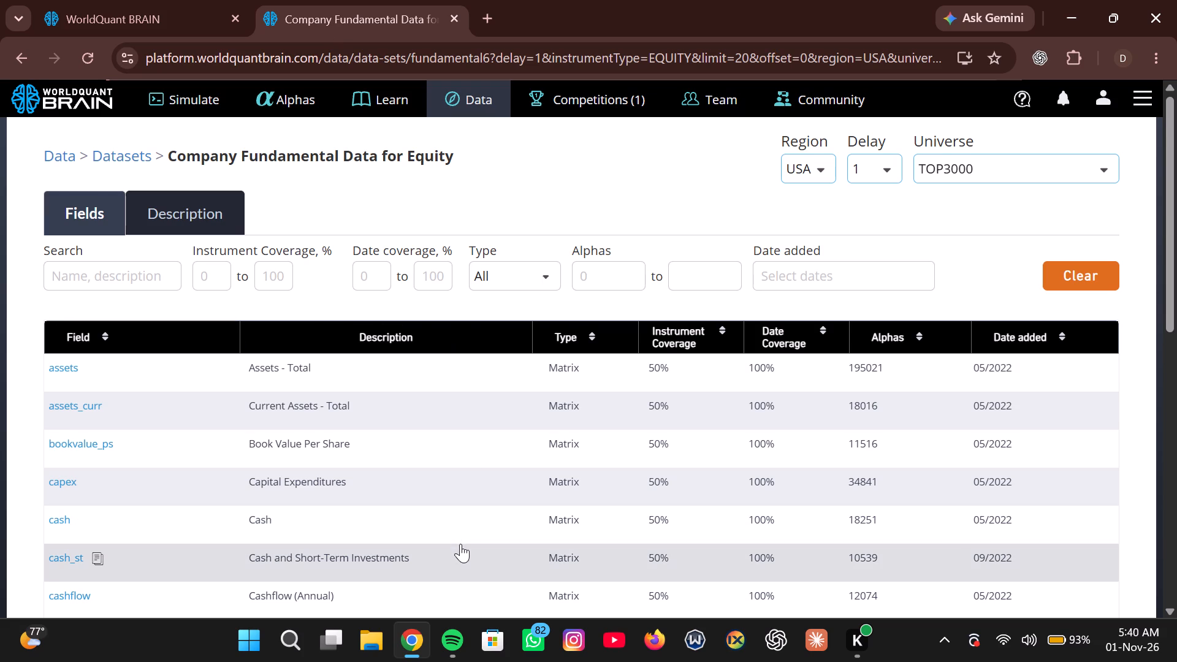
{"action": "scroll", "coordinate": [460, 544], "scroll_direction": "down", "scroll_amount": 2}
{"action": "scroll", "coordinate": [460, 544], "scroll_direction": "right", "scroll_amount": 1}
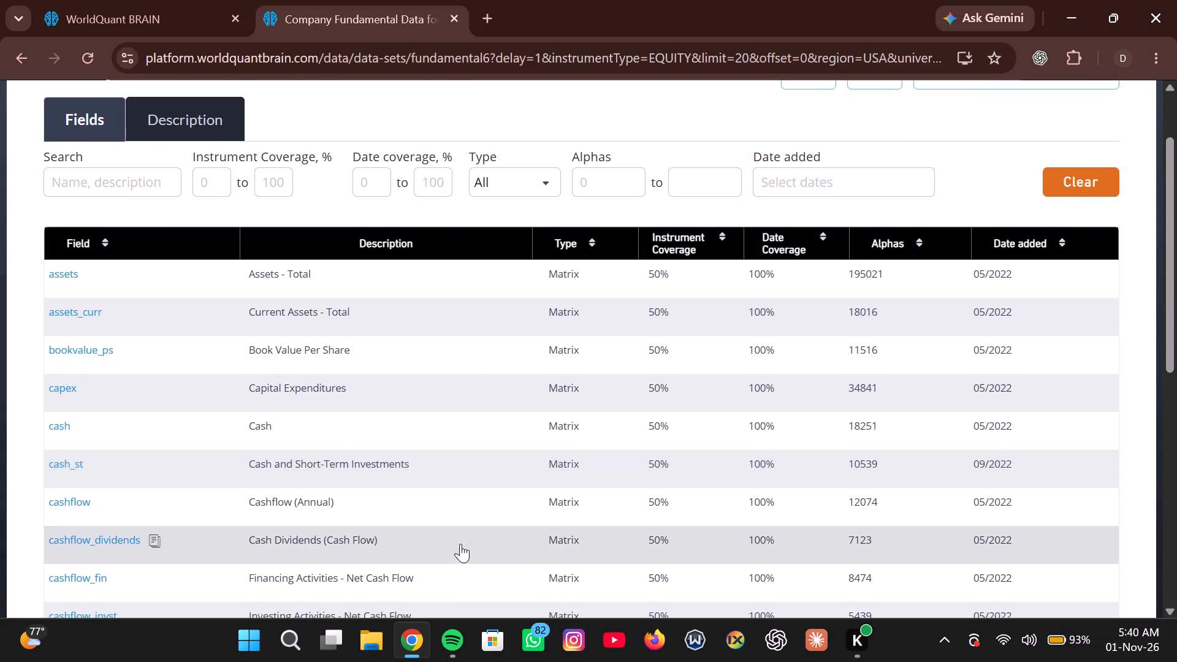
{"action": "scroll", "coordinate": [460, 544], "scroll_direction": "right", "scroll_amount": 1}
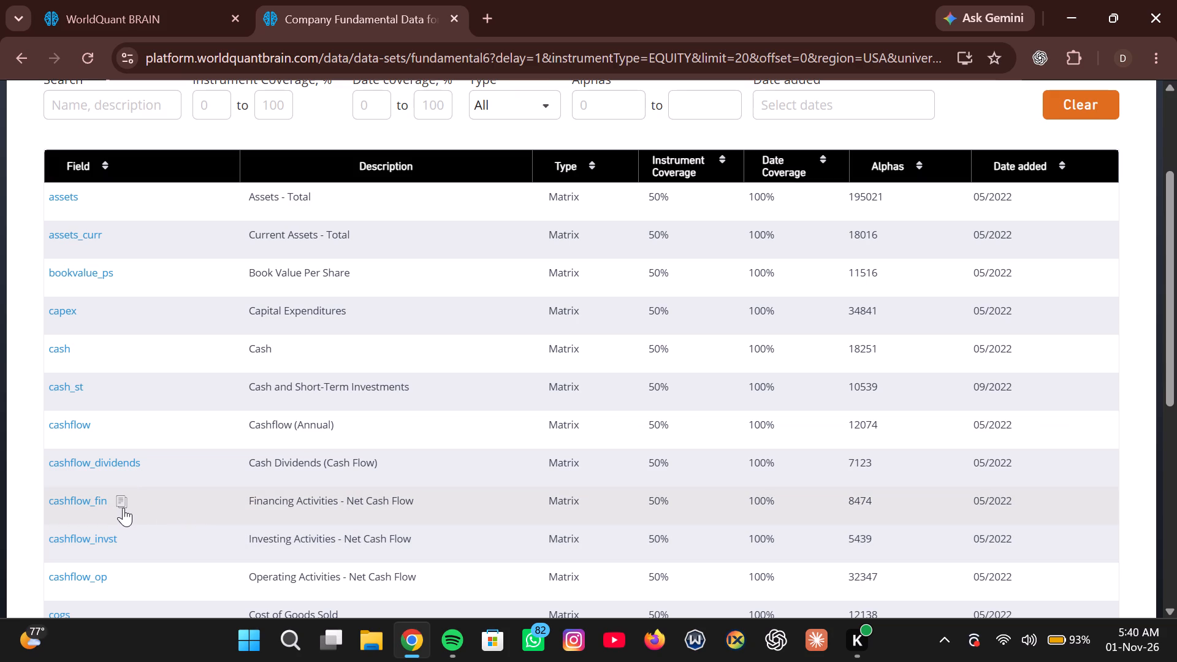
{"action": "left_click", "coordinate": [123, 502]}
{"action": "left_click", "coordinate": [98, 16]}
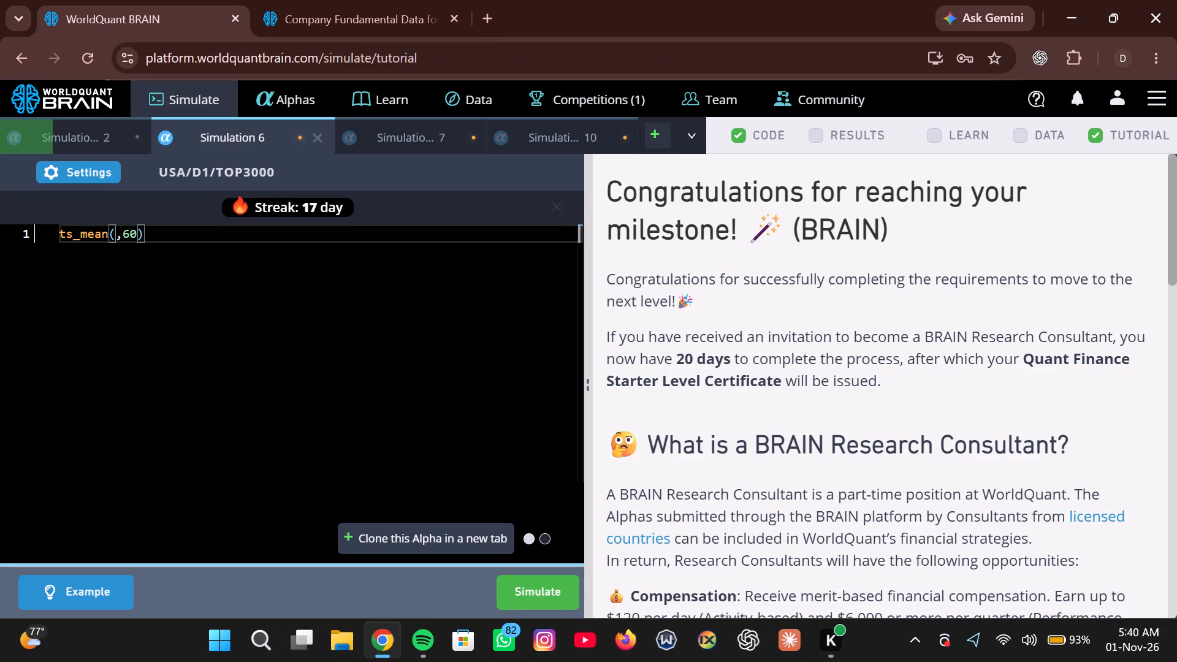
{"action": "key", "text": "ctrl+v"}
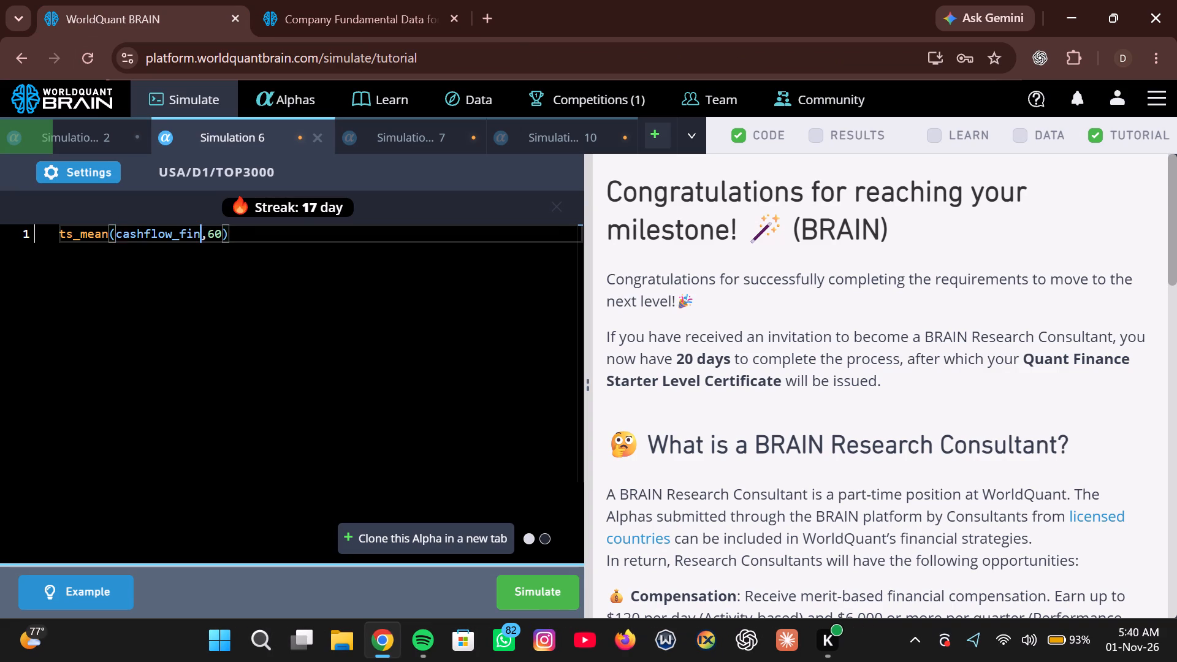
Simulate the ts_mean(cashflow_fin,60) alpha in Simulation 6 and review its simulation settings without altering them.
{"action": "left_click", "coordinate": [555, 597]}
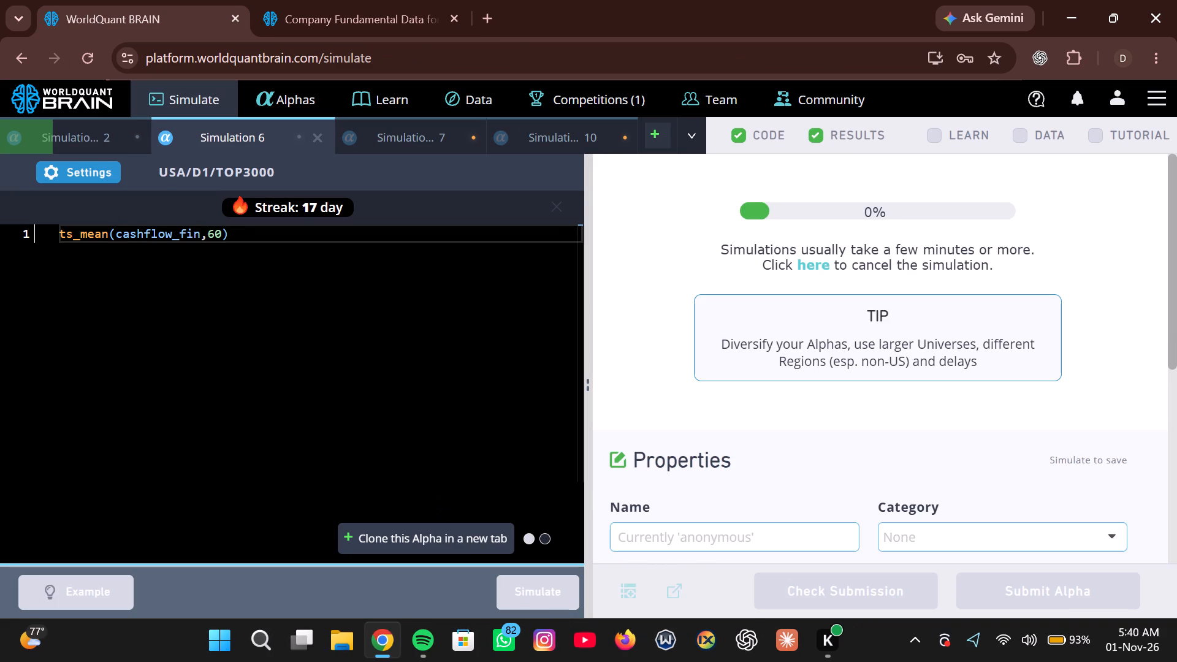
{"action": "left_click", "coordinate": [86, 175]}
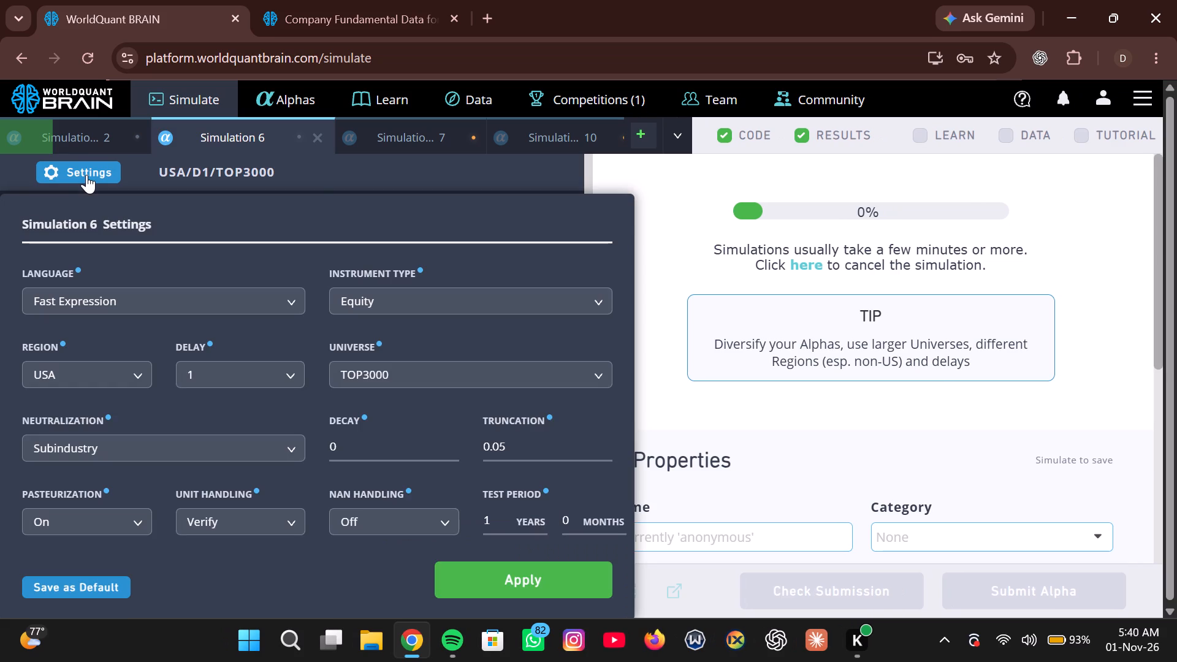
{"action": "left_click", "coordinate": [86, 175]}
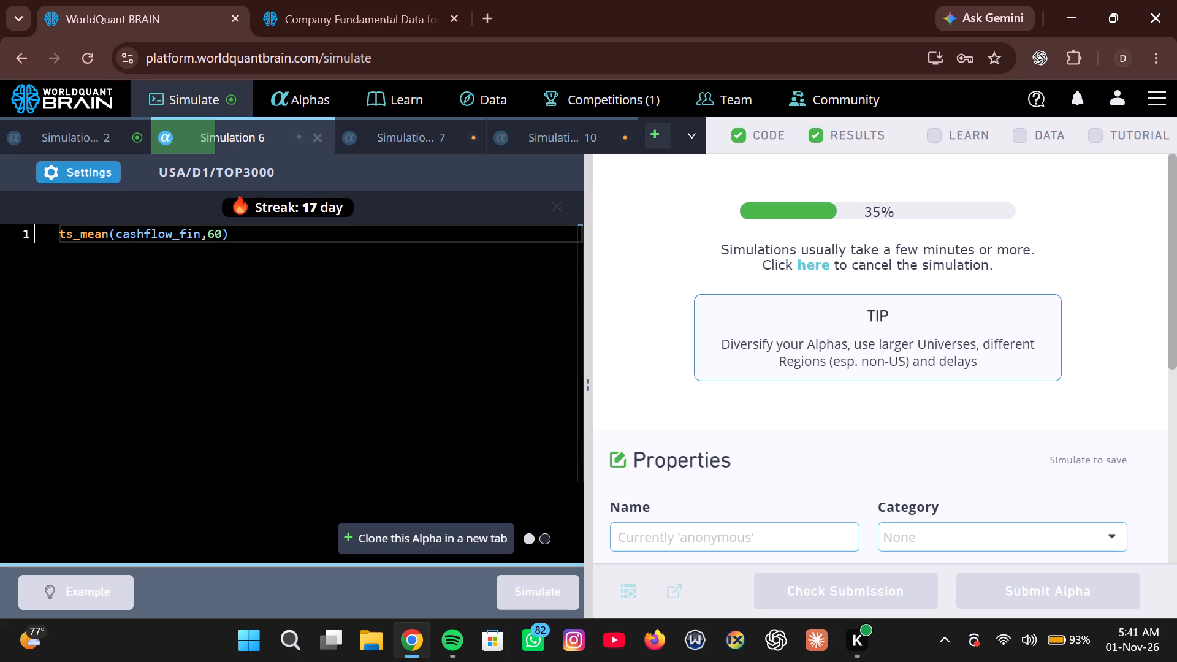
Reveal Simulation 2's test period results and examine its yearly statistics and failed IS tests.
{"action": "left_click", "coordinate": [94, 140]}
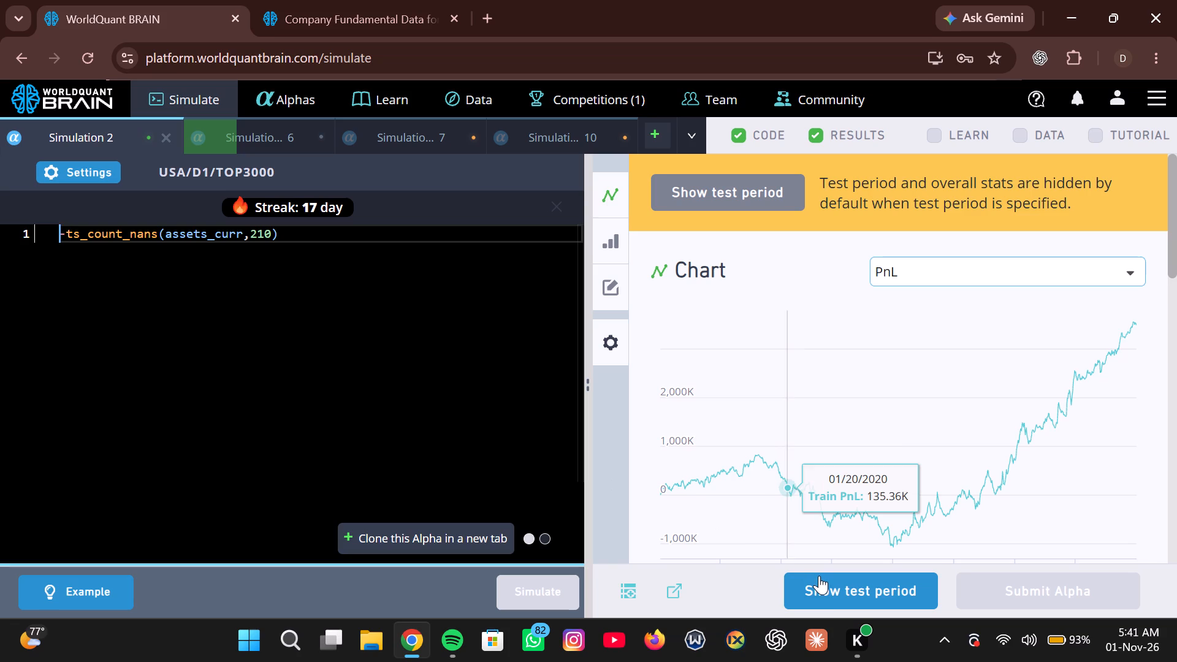
{"action": "left_click", "coordinate": [830, 590]}
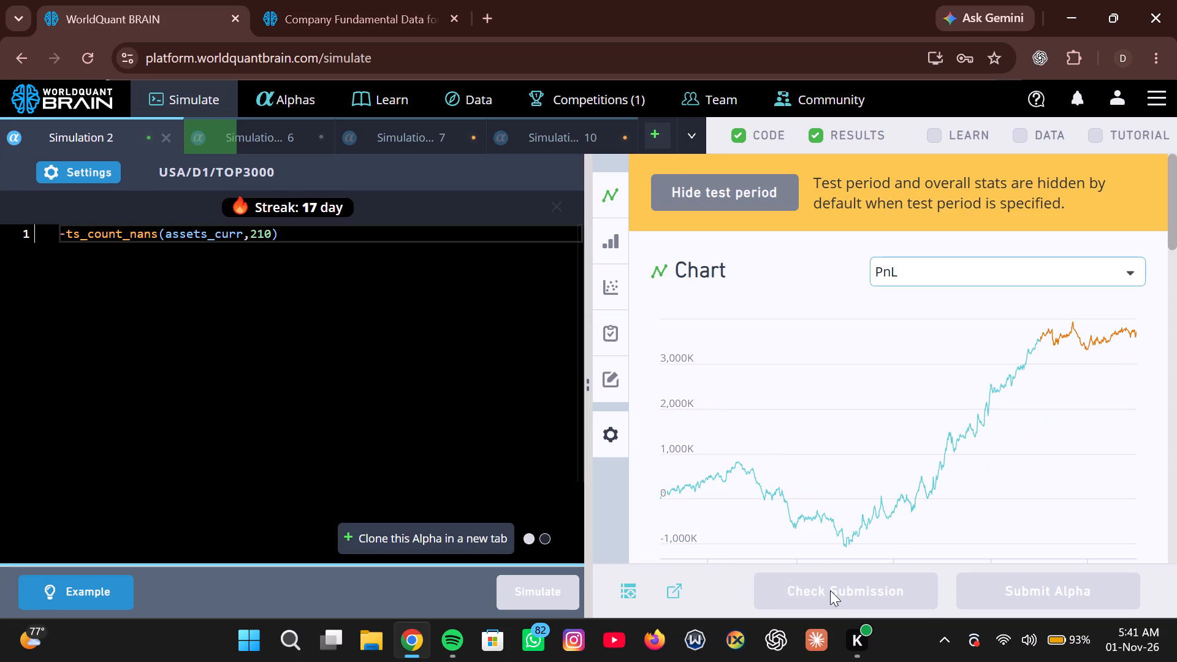
{"action": "scroll", "coordinate": [929, 516], "scroll_direction": "down", "scroll_amount": 5}
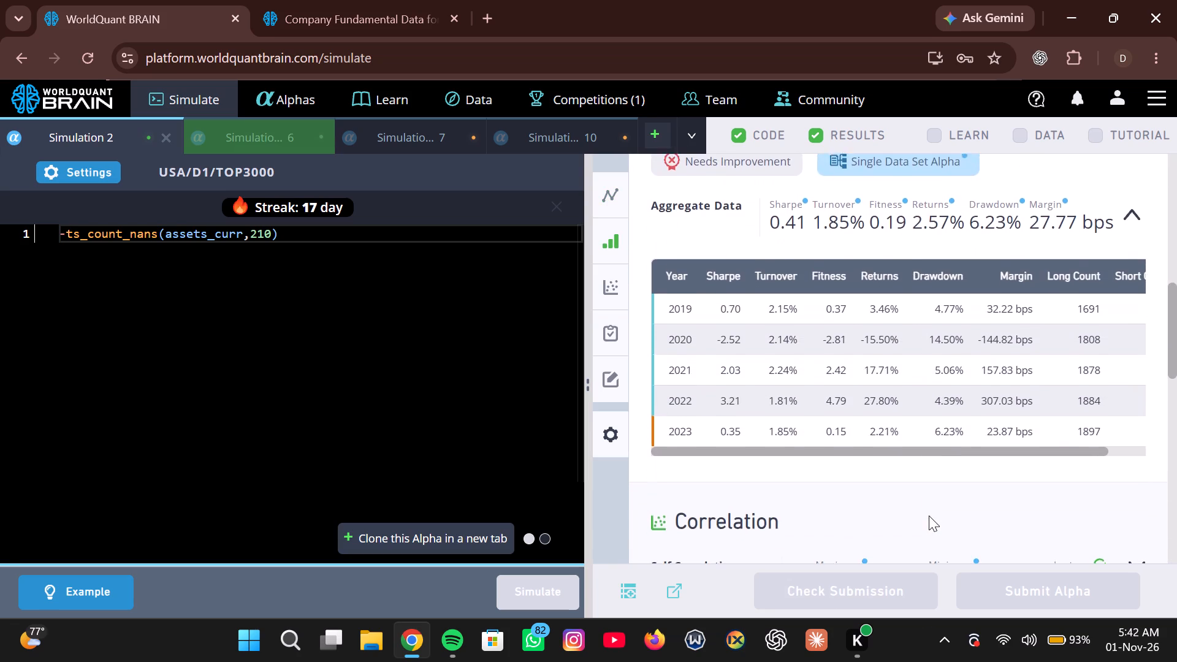
{"action": "scroll", "coordinate": [929, 516], "scroll_direction": "down", "scroll_amount": 2}
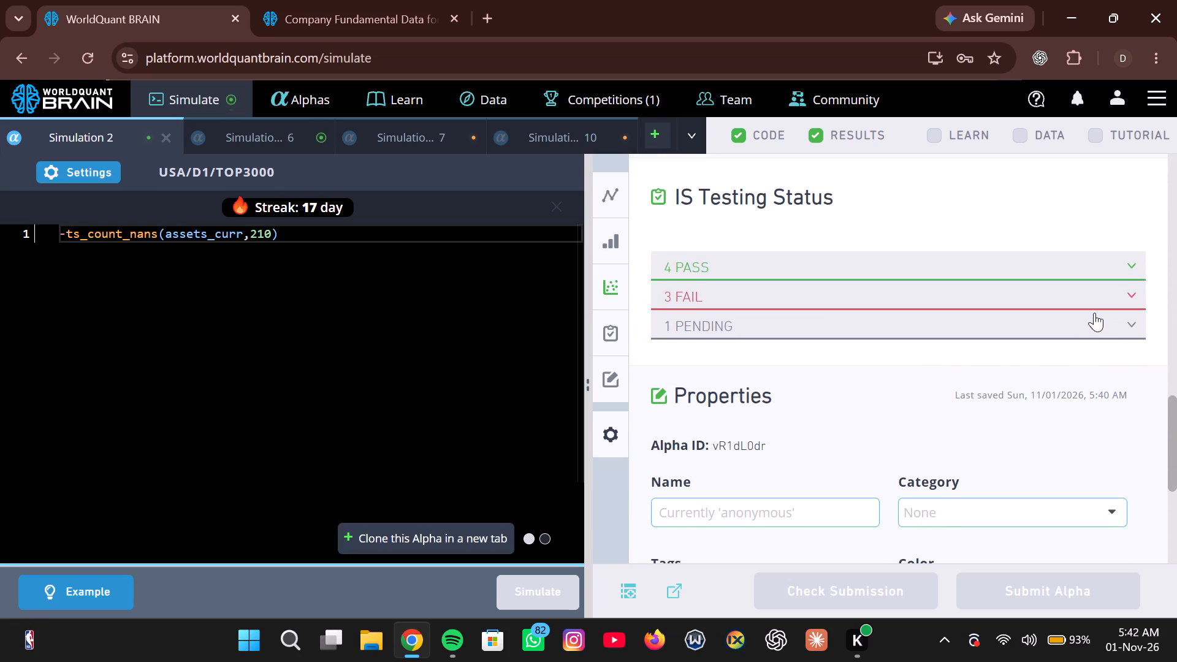
{"action": "left_click", "coordinate": [1094, 300]}
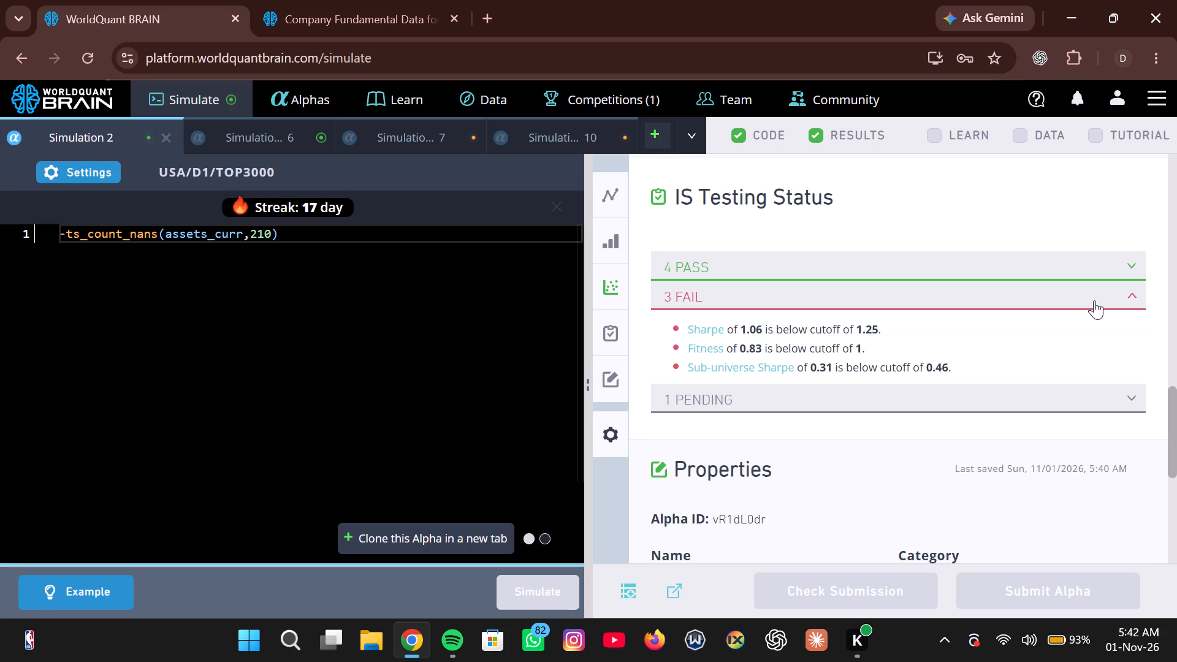
Set Simulation 2's decay to 9, apply the settings and rerun the simulation.
{"action": "left_click", "coordinate": [80, 174]}
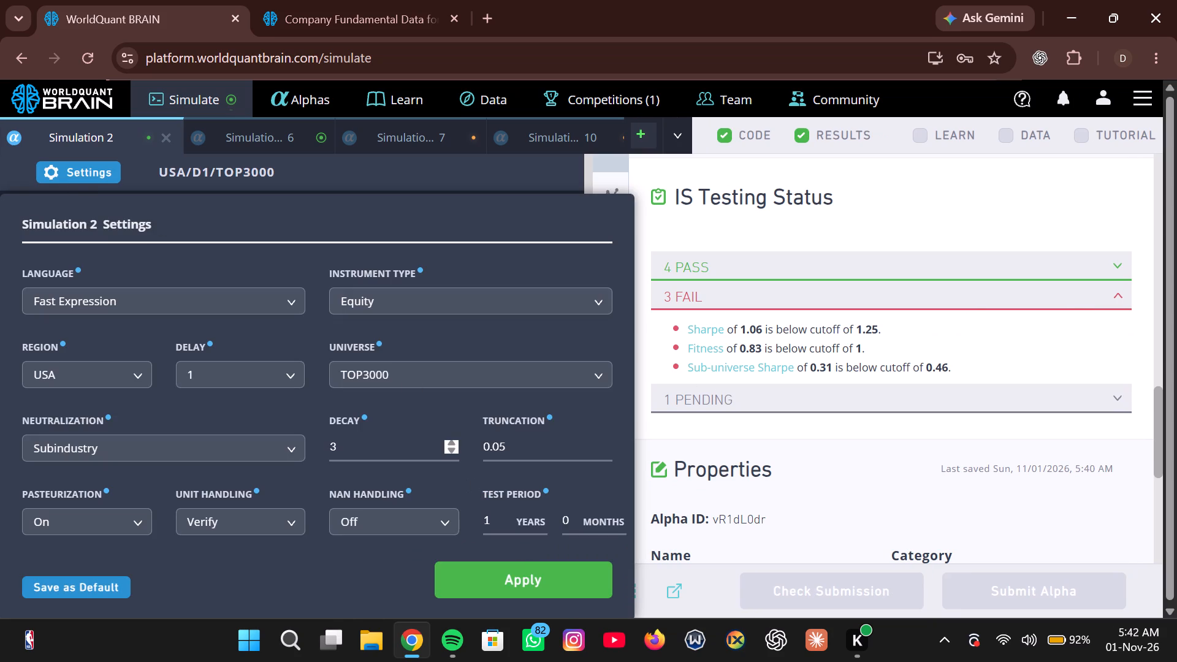
{"action": "triple_click", "coordinate": [451, 440]}
{"action": "left_click", "coordinate": [451, 440]}
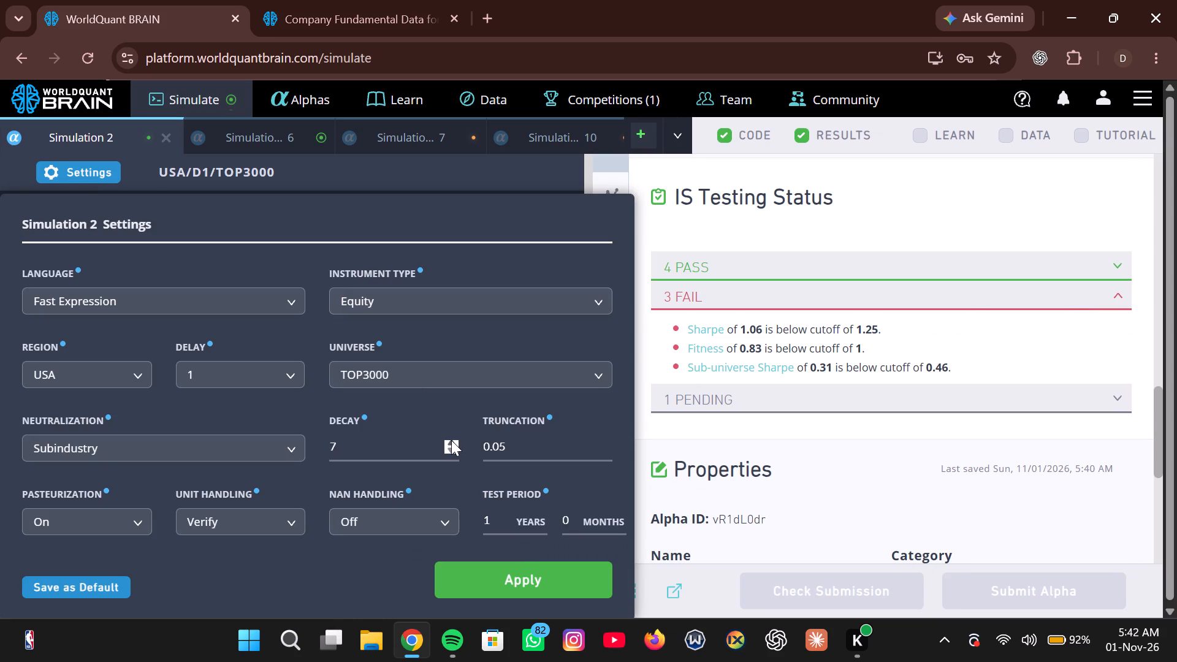
{"action": "double_click", "coordinate": [451, 440]}
{"action": "left_click", "coordinate": [465, 585]}
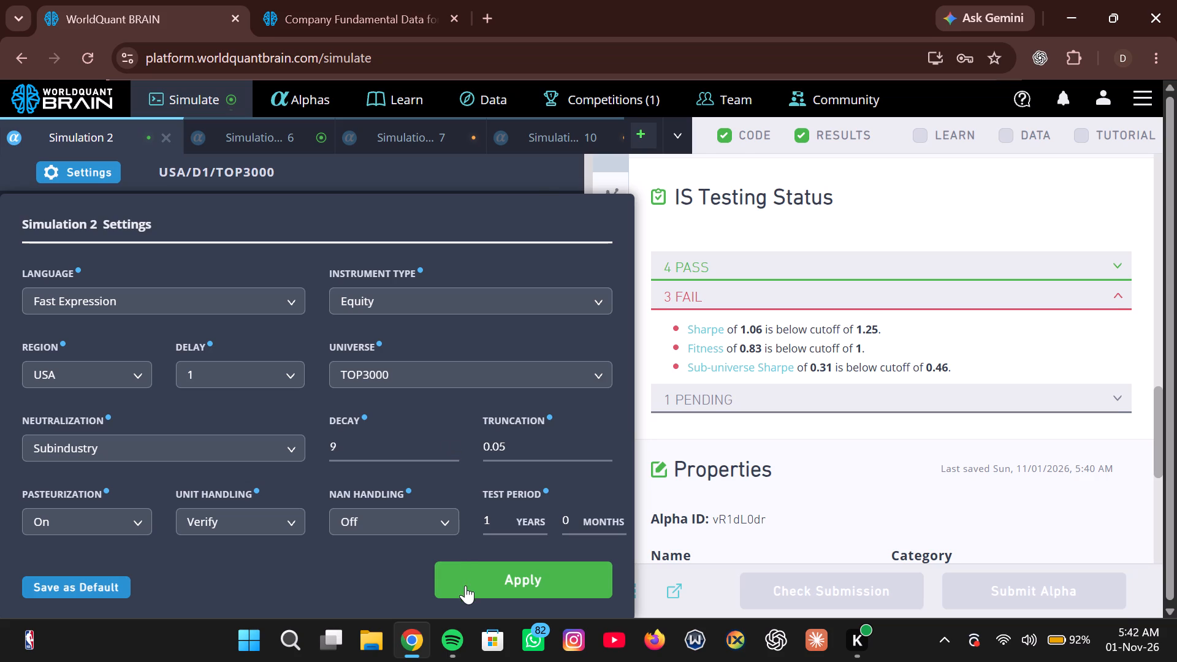
{"action": "left_click", "coordinate": [503, 592]}
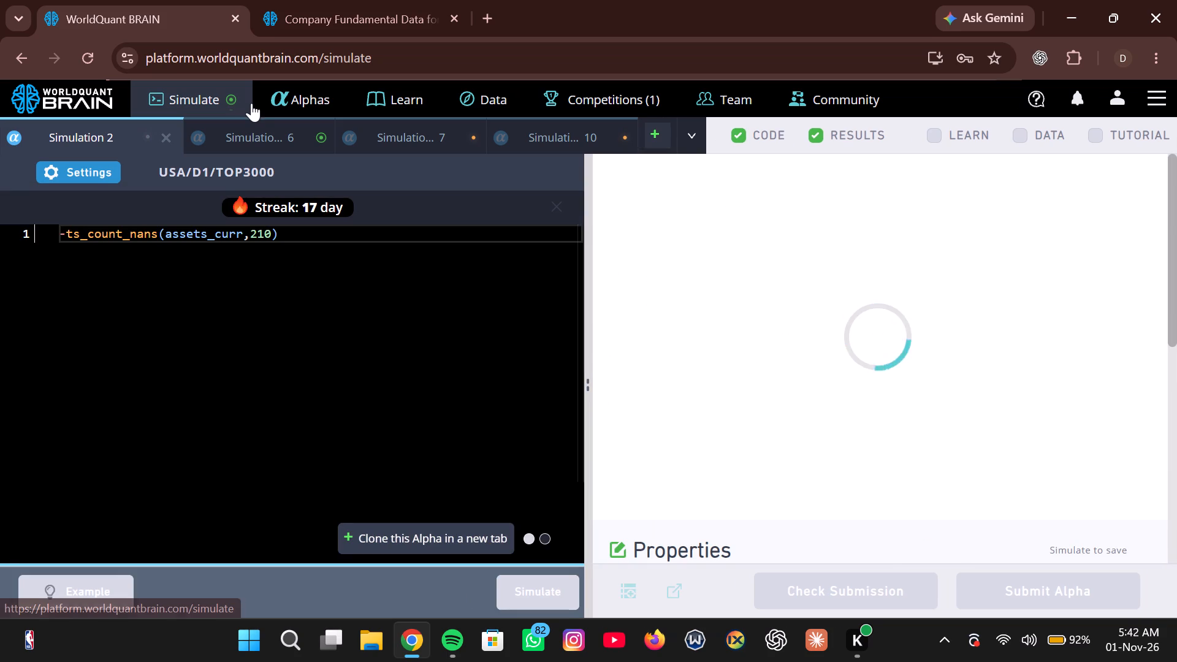
Reveal the test period results for Simulation 6's ts_mean(cashflow_fin,60) alpha and examine its yearly statistics and IS testing status.
{"action": "left_click", "coordinate": [251, 134]}
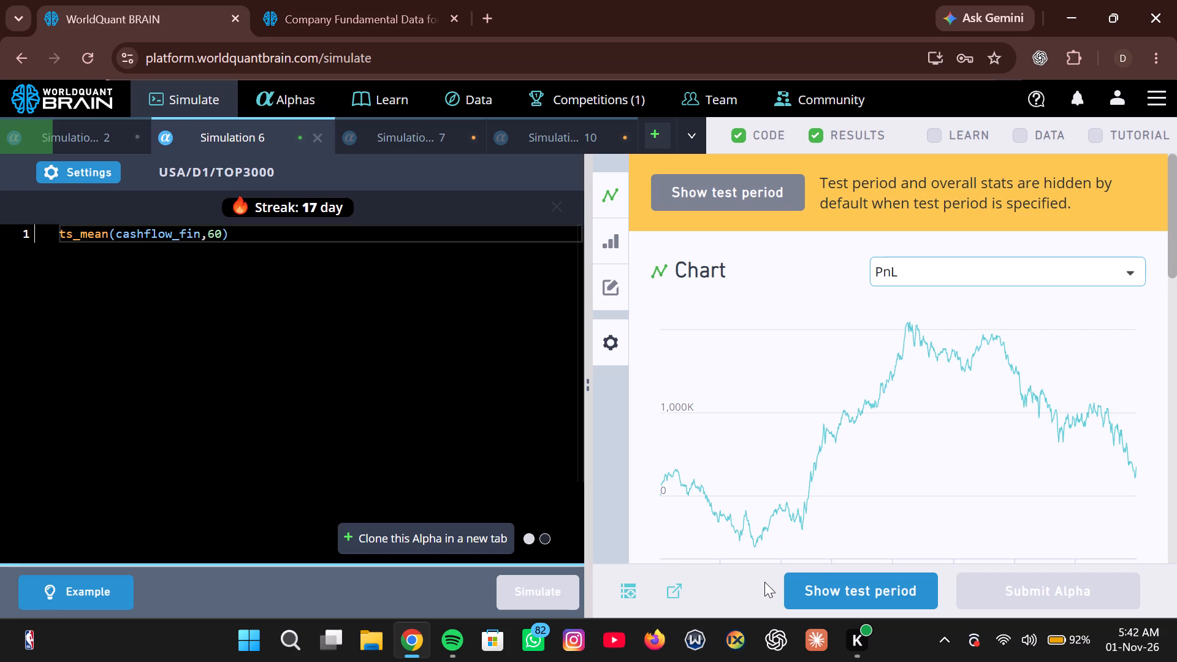
{"action": "left_click", "coordinate": [805, 603]}
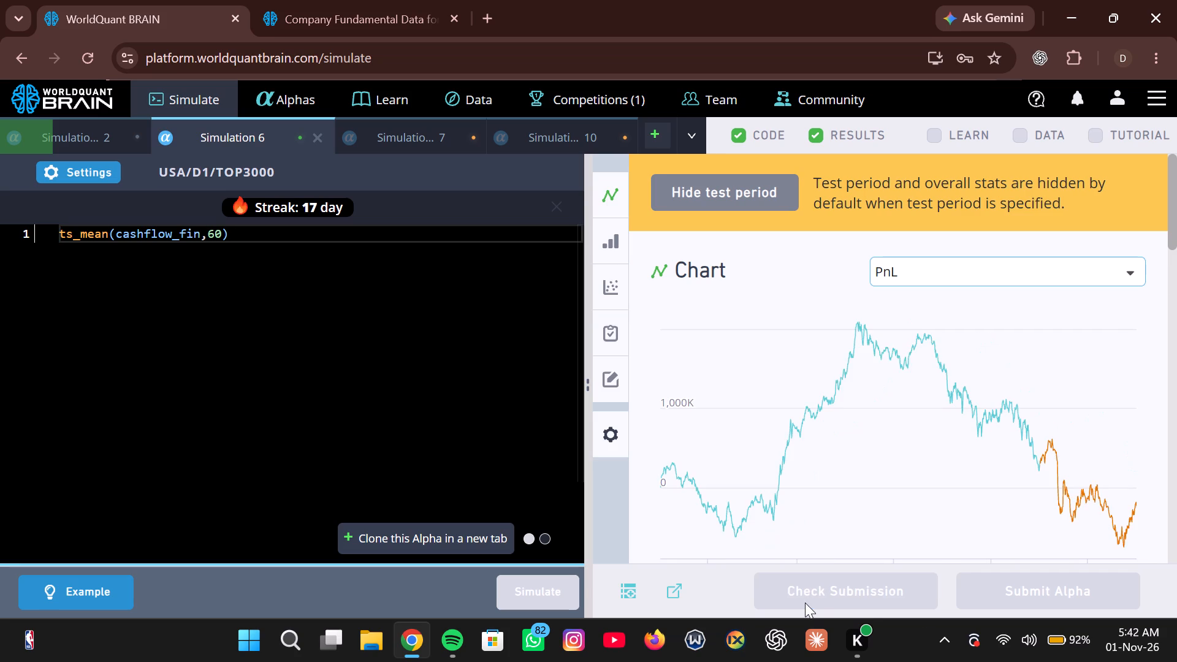
{"action": "scroll", "coordinate": [958, 433], "scroll_direction": "down", "scroll_amount": 5}
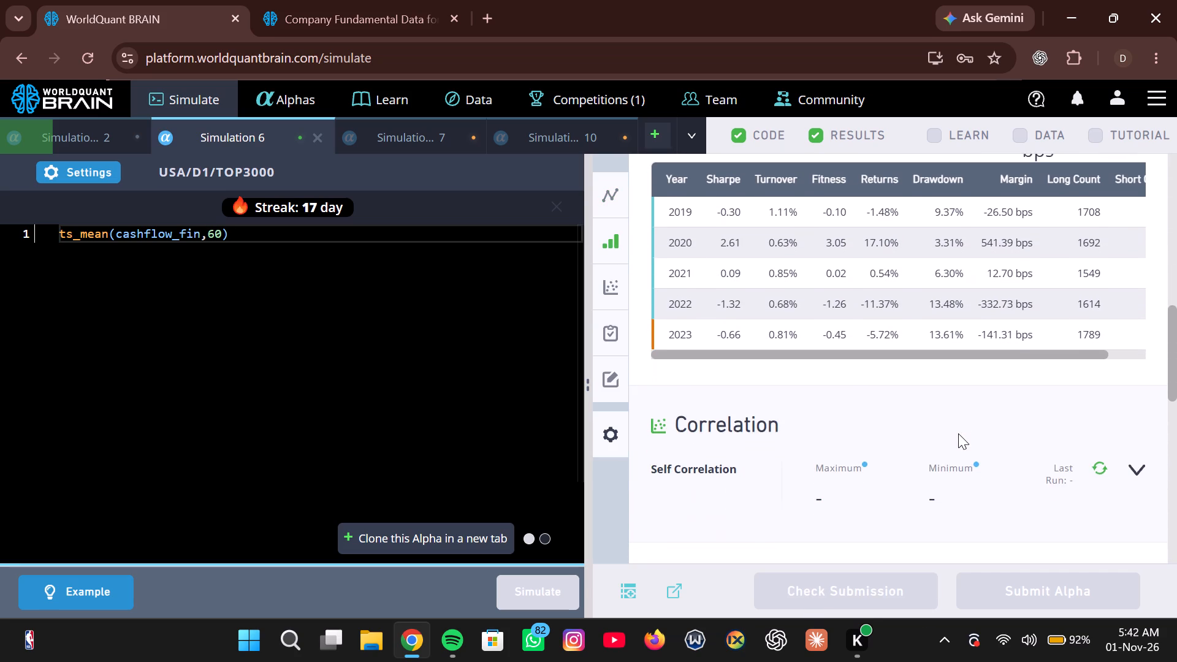
{"action": "scroll", "coordinate": [958, 433], "scroll_direction": "down", "scroll_amount": 5}
{"action": "scroll", "coordinate": [958, 433], "scroll_direction": "up", "scroll_amount": 1}
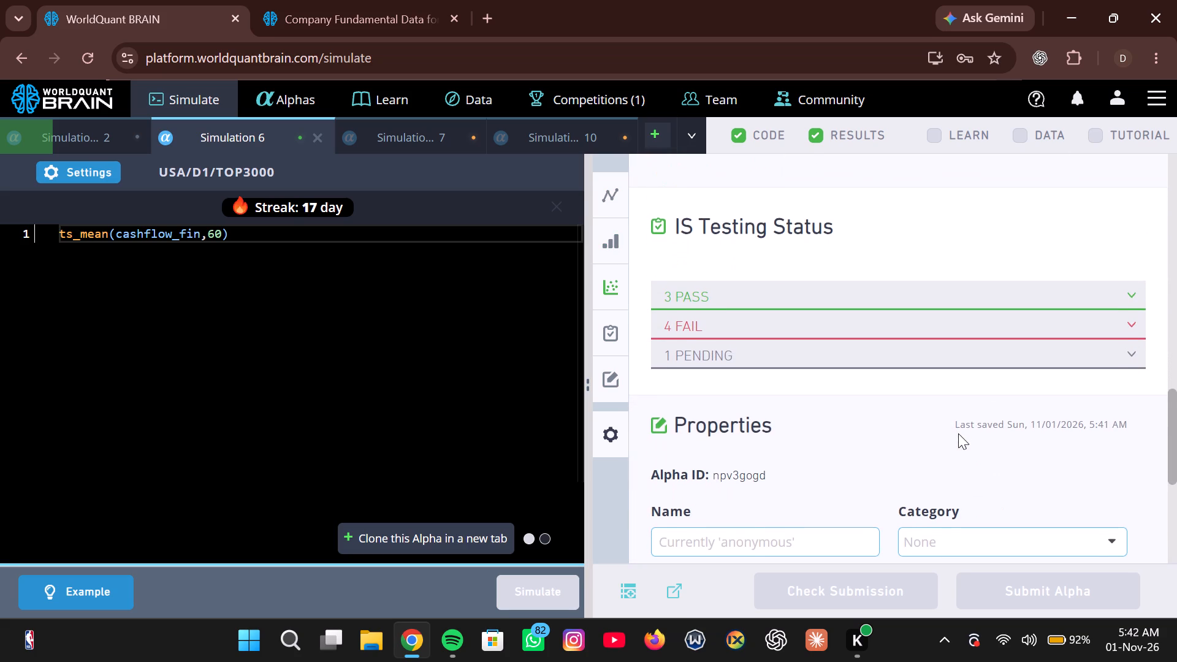
Expand the failed IS tests for Simulation 6's ts_mean(cashflow_fin,60) alpha and read which criteria they cover.
{"action": "left_click", "coordinate": [1057, 327]}
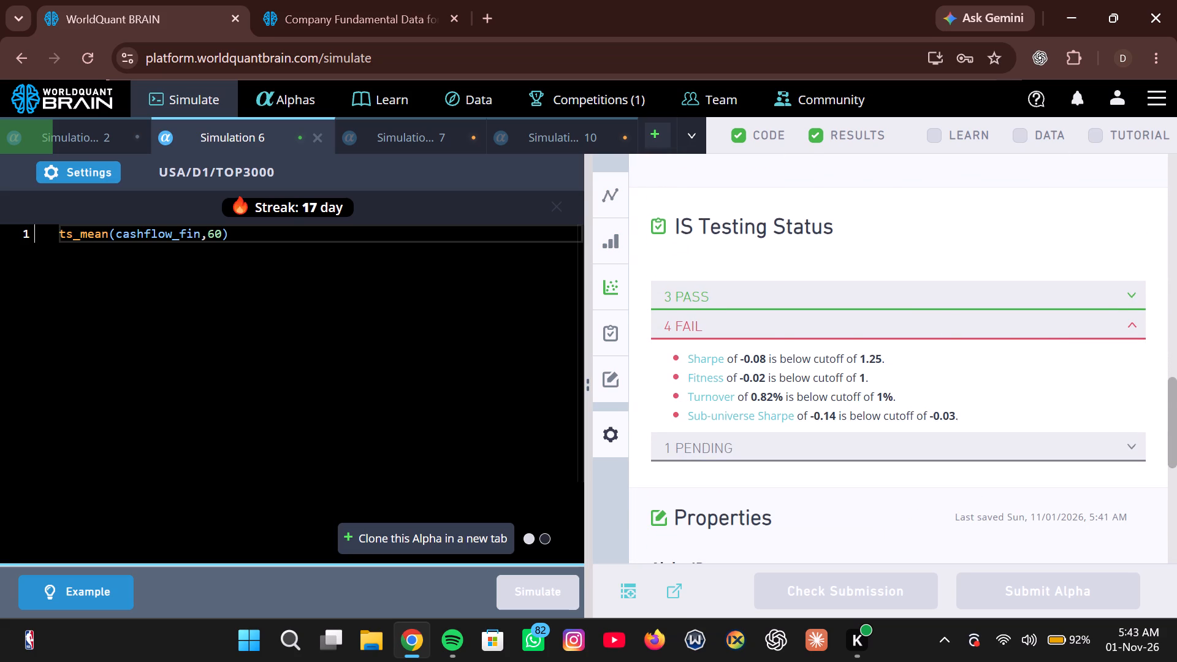
Replace cashflow_fin in Simulation 6's ts_mean expression with the assets field copied from the Company Fundamental Data list, and simulate it.
{"action": "left_click", "coordinate": [201, 238]}
{"action": "left_click_drag", "start_coordinate": [201, 238], "coordinate": [112, 233]}
{"action": "key", "text": "BackSpace"}
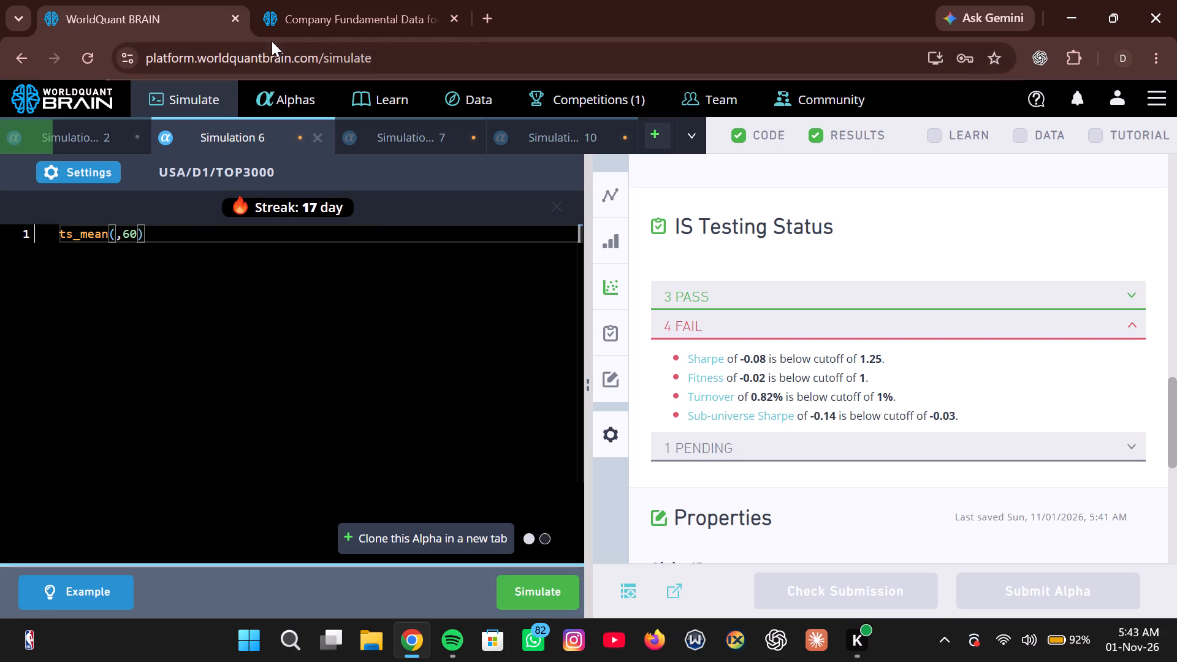
{"action": "left_click", "coordinate": [332, 0]}
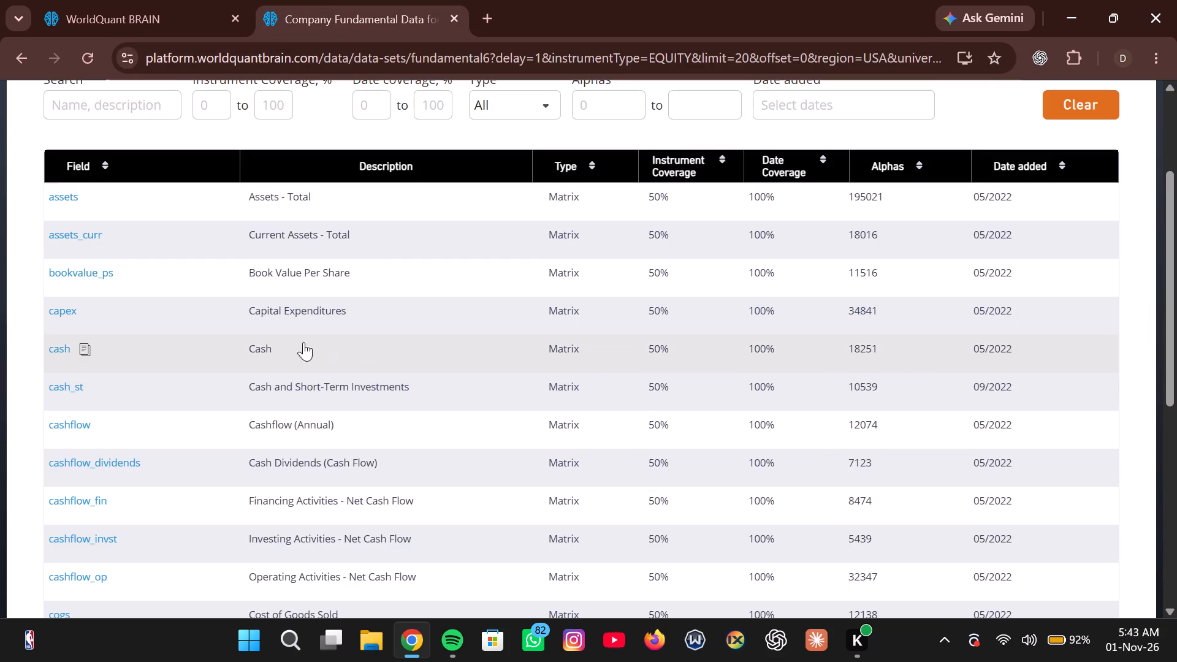
{"action": "scroll", "coordinate": [530, 534], "scroll_direction": "down", "scroll_amount": 4}
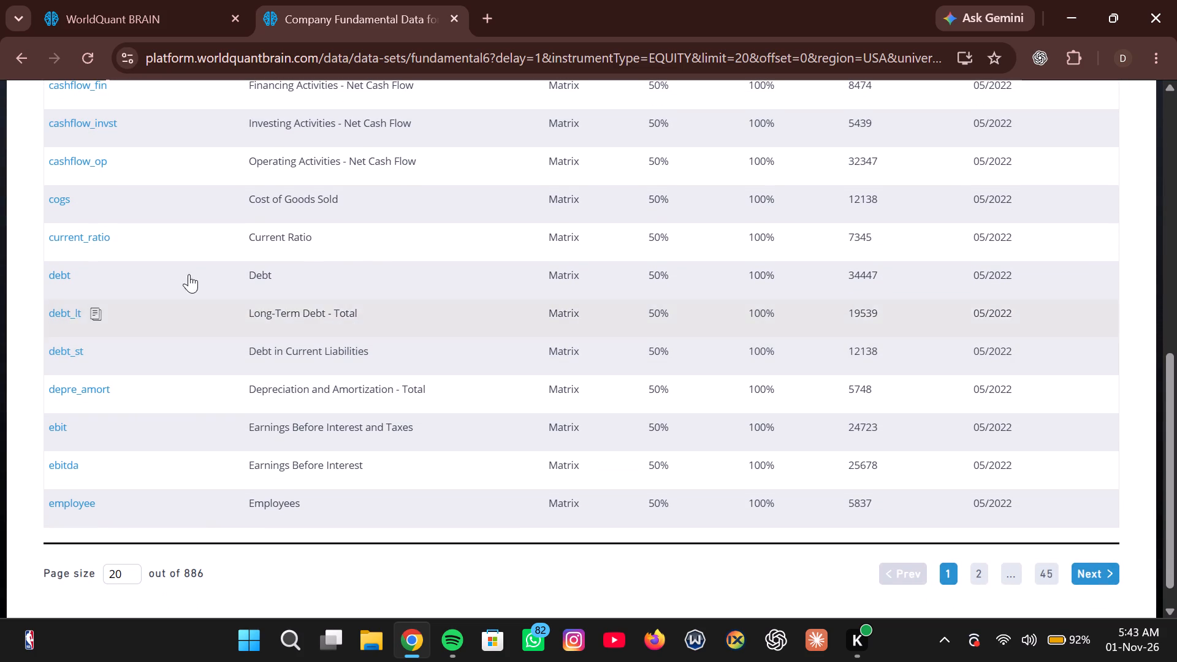
{"action": "scroll", "coordinate": [207, 257], "scroll_direction": "up", "scroll_amount": 5}
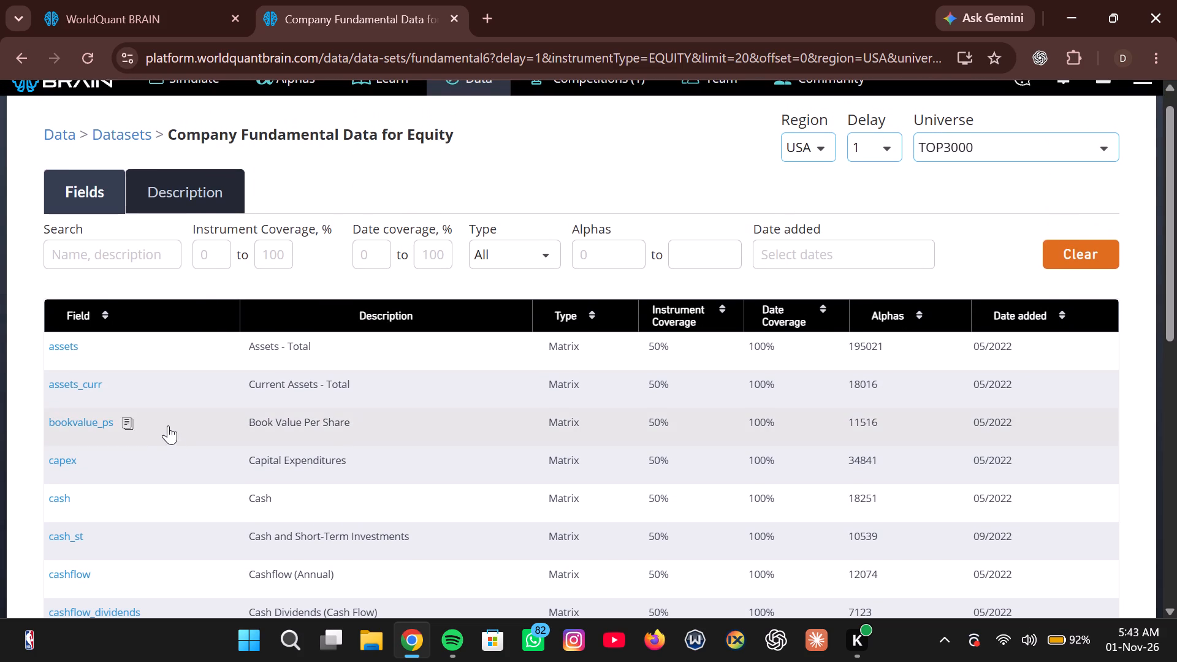
{"action": "left_click", "coordinate": [91, 351]}
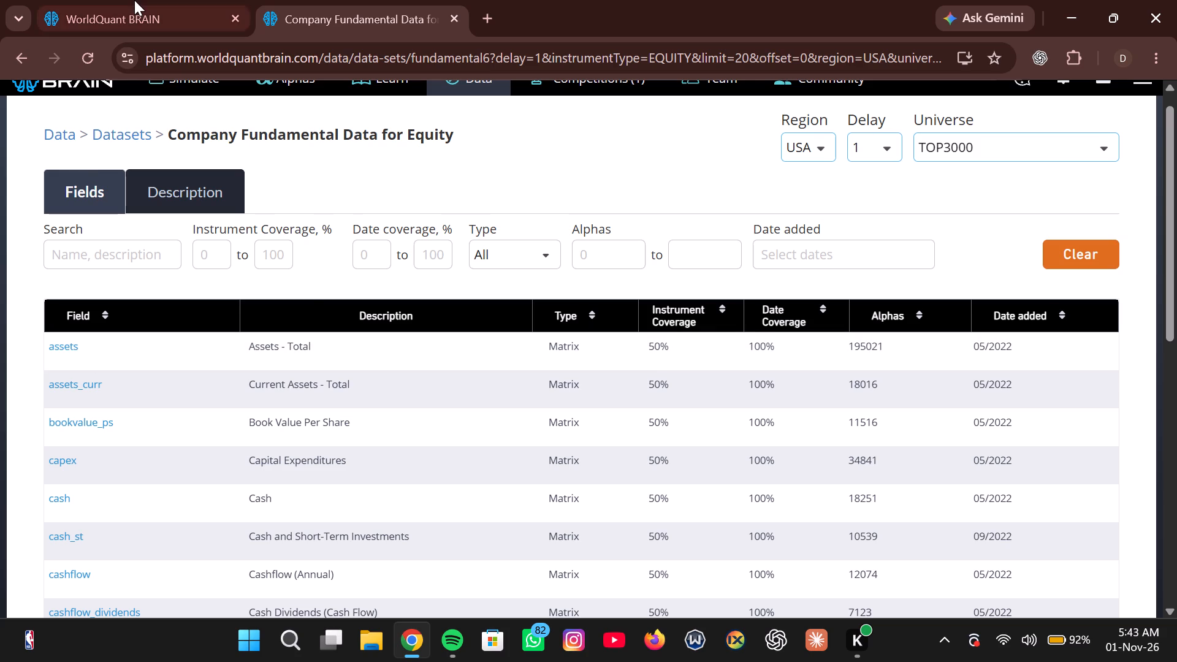
{"action": "left_click", "coordinate": [134, 0]}
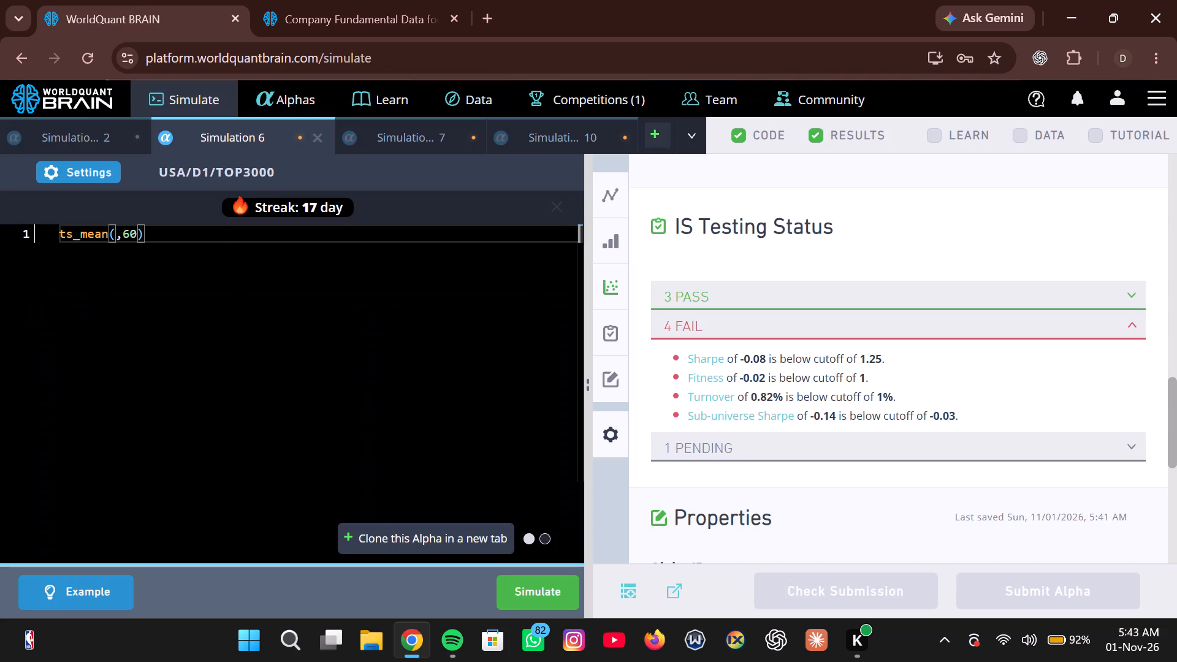
{"action": "key", "text": "ctrl+v"}
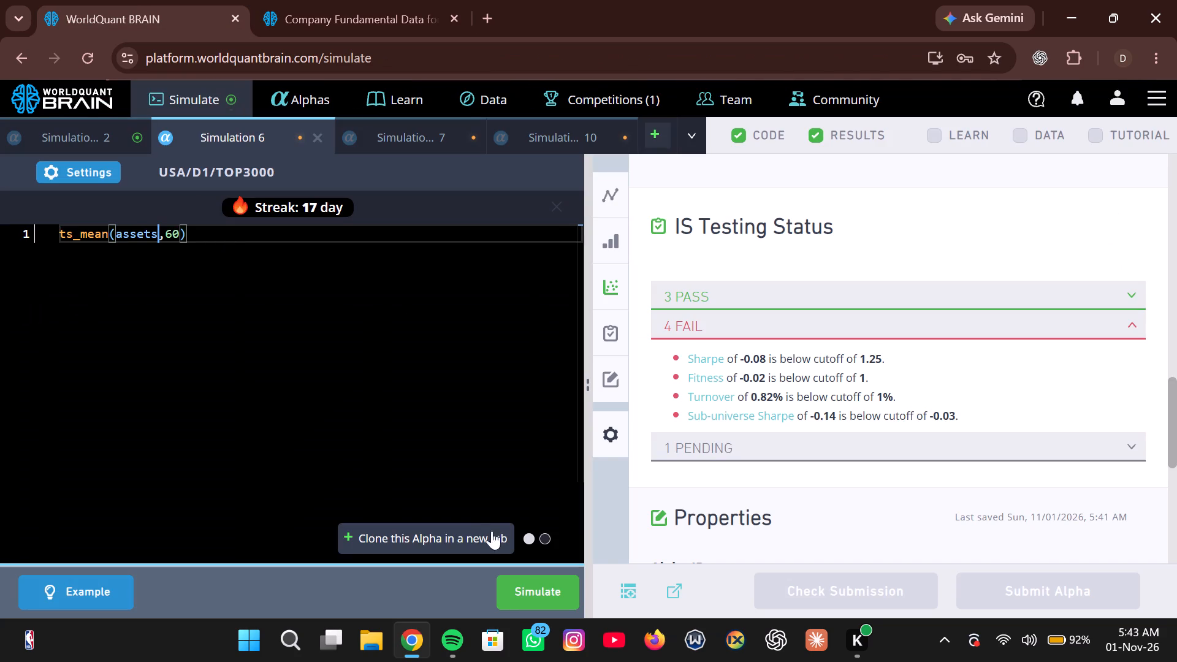
{"action": "left_click", "coordinate": [518, 580]}
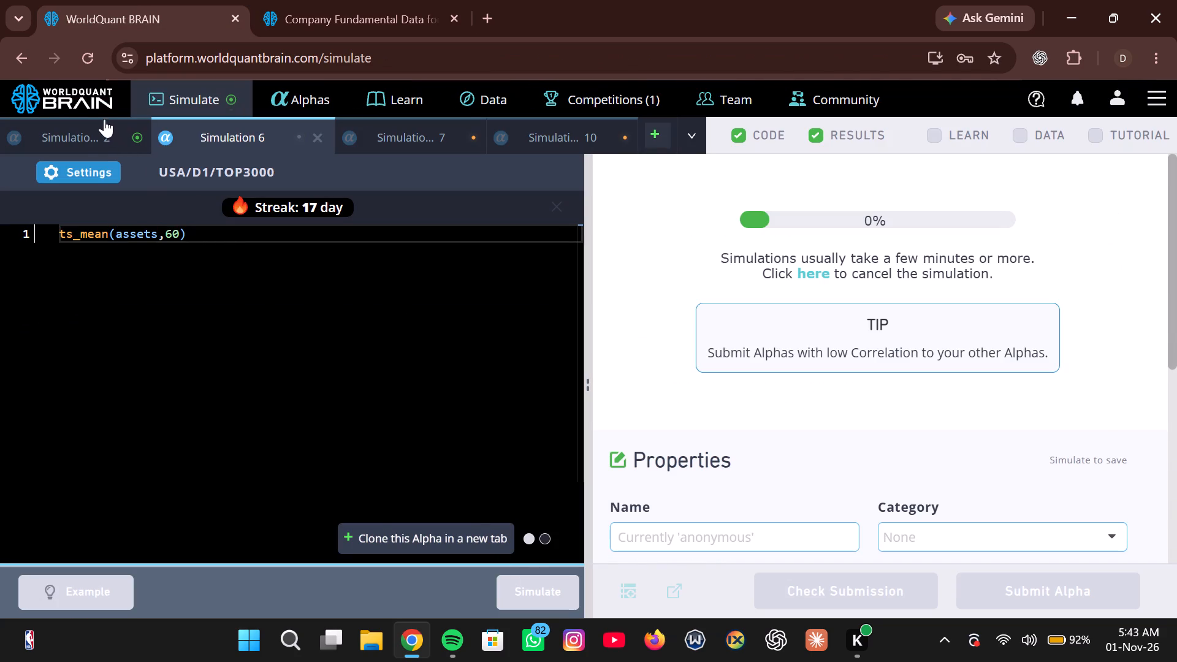
Reveal Simulation 2's test period results and examine its yearly statistics and its passed and failed IS tests.
{"action": "left_click", "coordinate": [101, 143]}
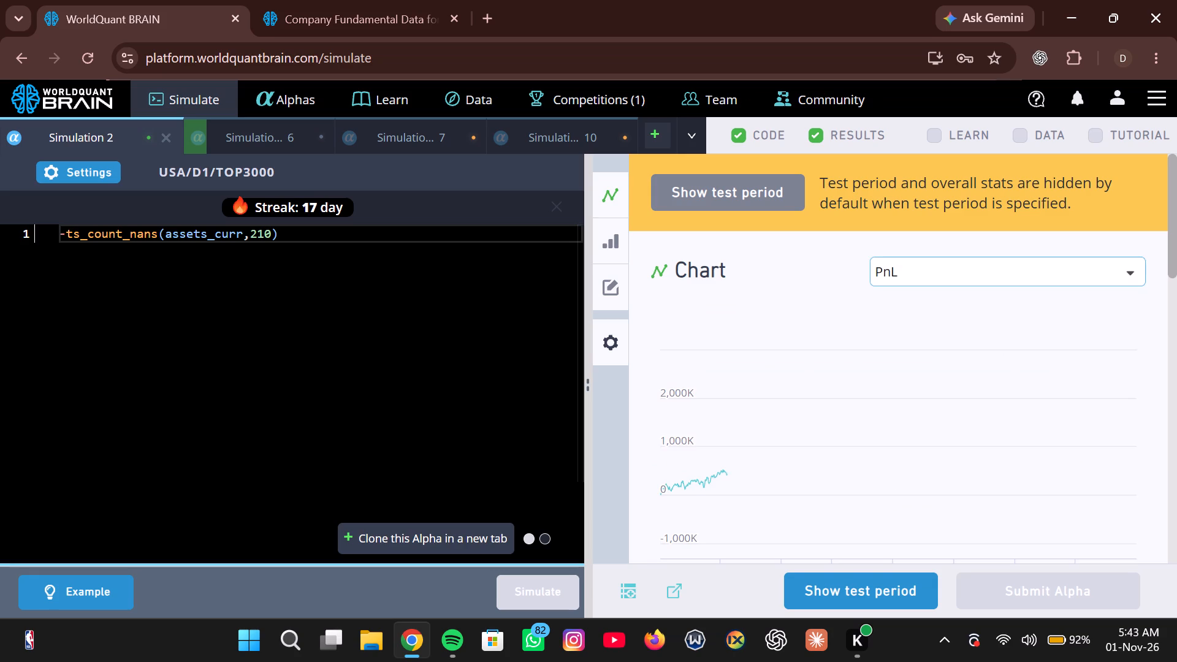
{"action": "left_click", "coordinate": [880, 595]}
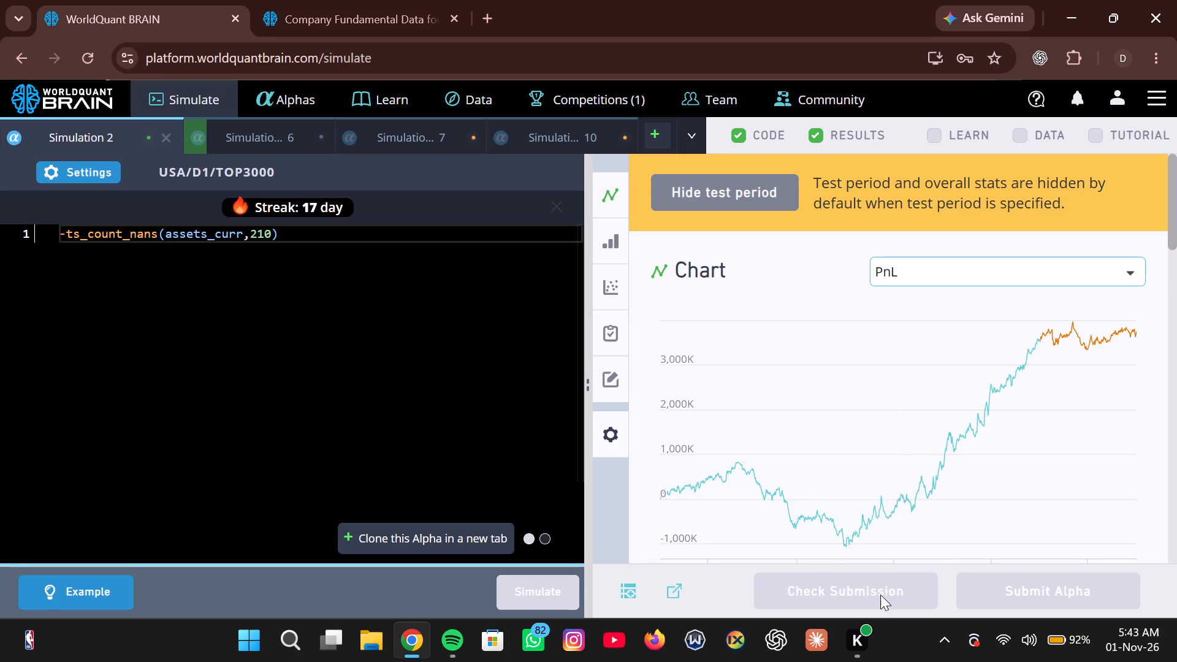
{"action": "scroll", "coordinate": [909, 500], "scroll_direction": "down", "scroll_amount": 4}
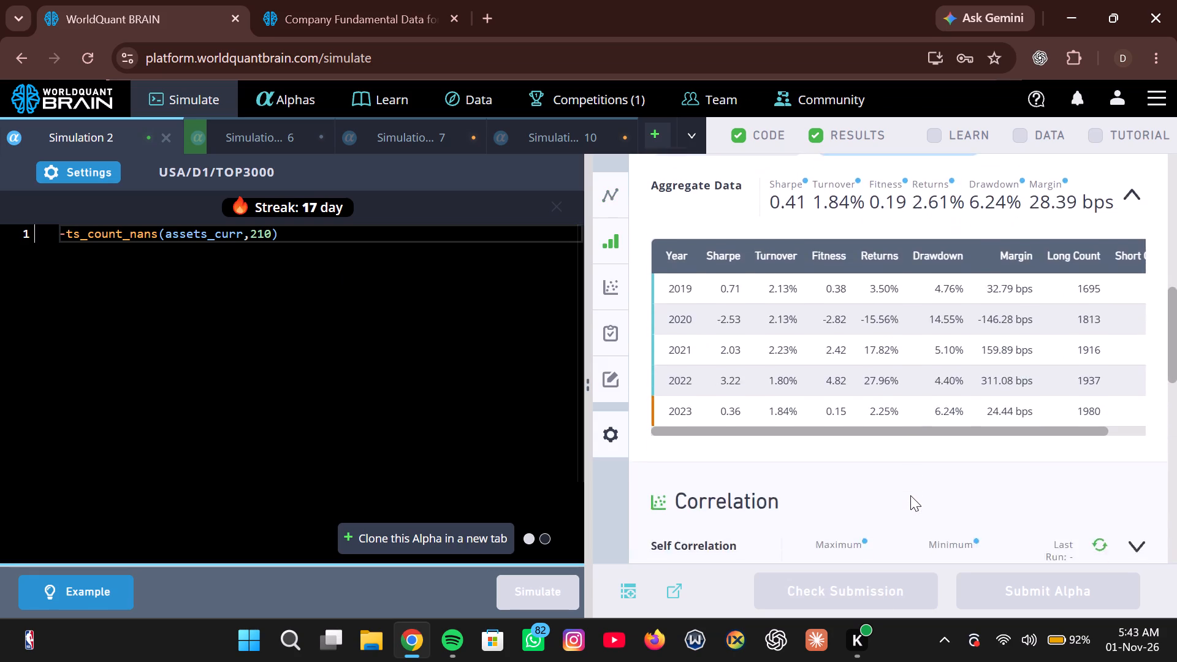
{"action": "scroll", "coordinate": [910, 495], "scroll_direction": "down", "scroll_amount": 3}
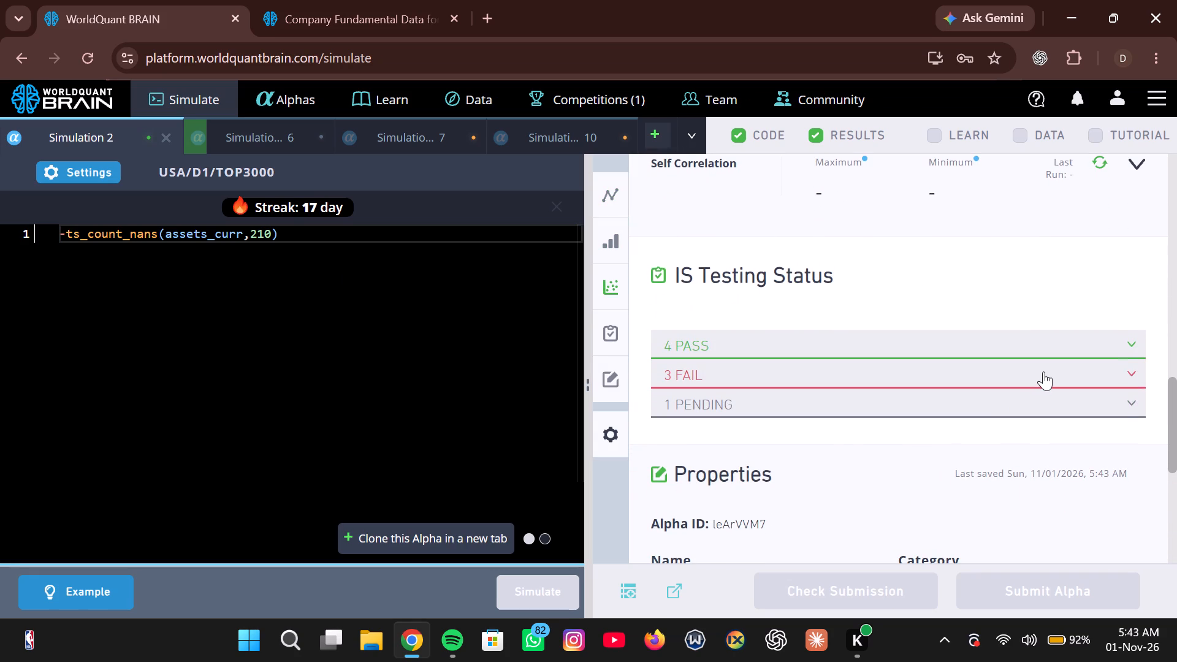
{"action": "left_click", "coordinate": [1043, 371]}
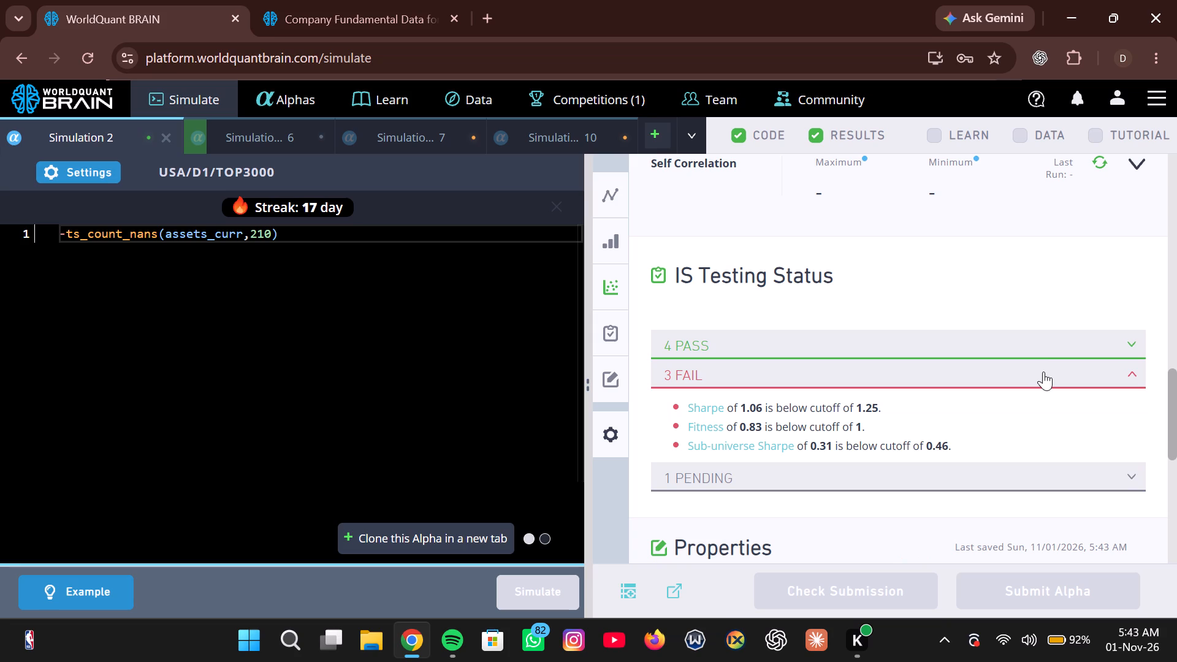
{"action": "left_click", "coordinate": [1035, 347]}
{"action": "scroll", "coordinate": [1035, 347], "scroll_direction": "down", "scroll_amount": 1}
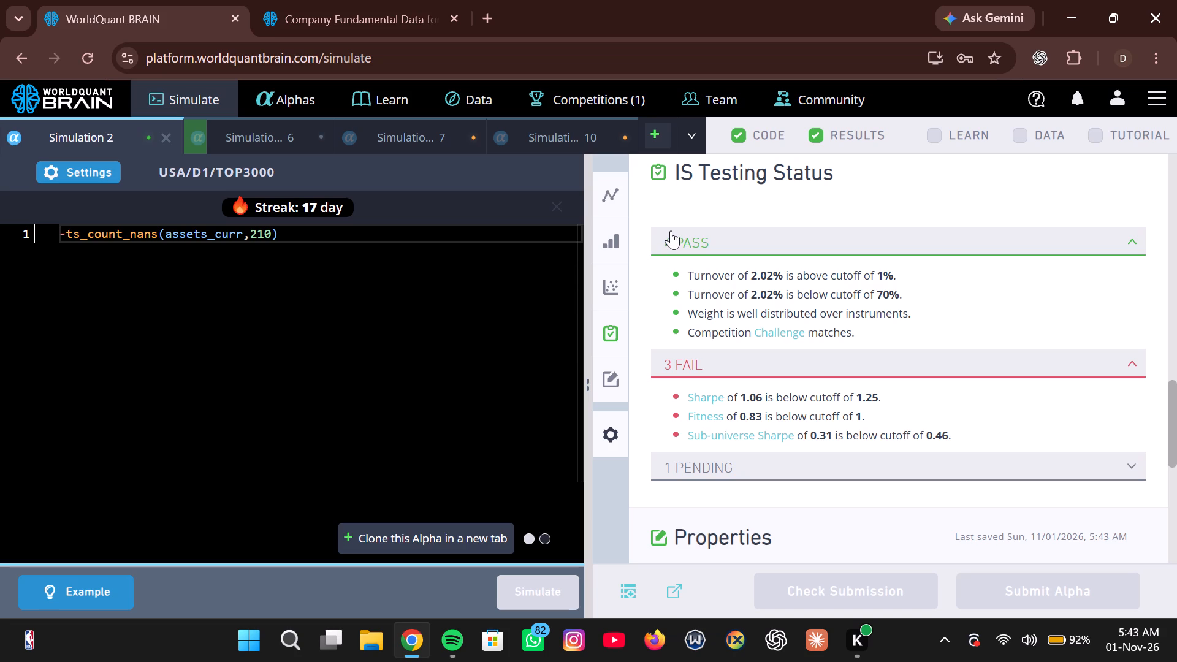
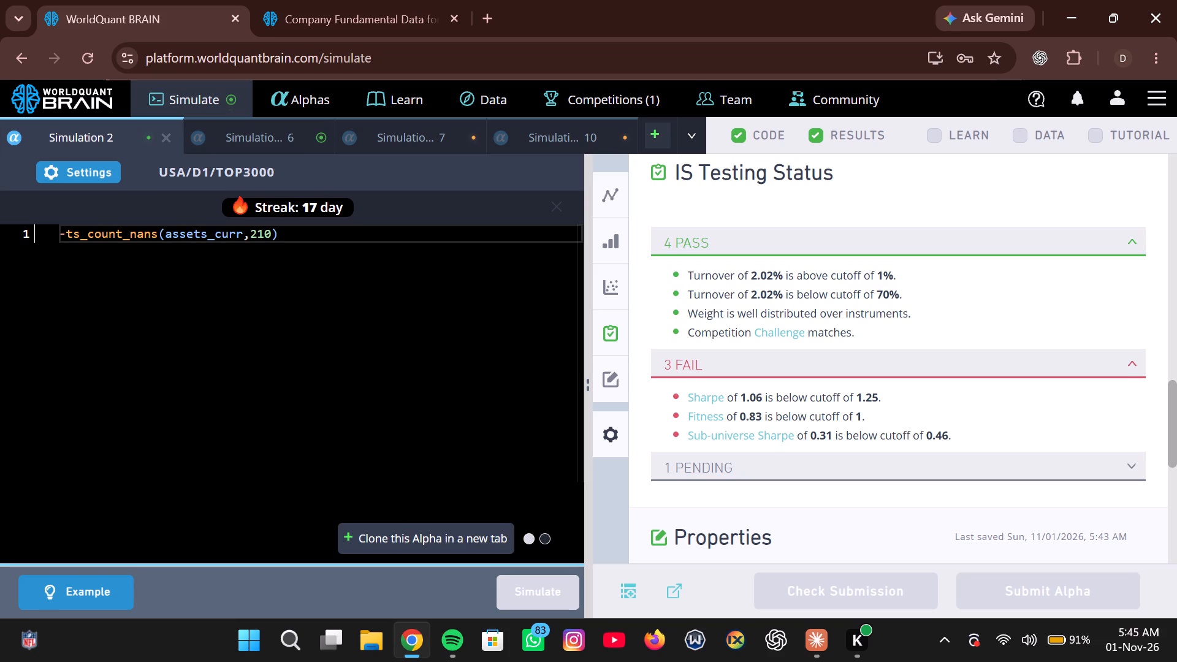
{"action": "left_click", "coordinate": [248, 145]}
{"action": "left_click", "coordinate": [798, 587]}
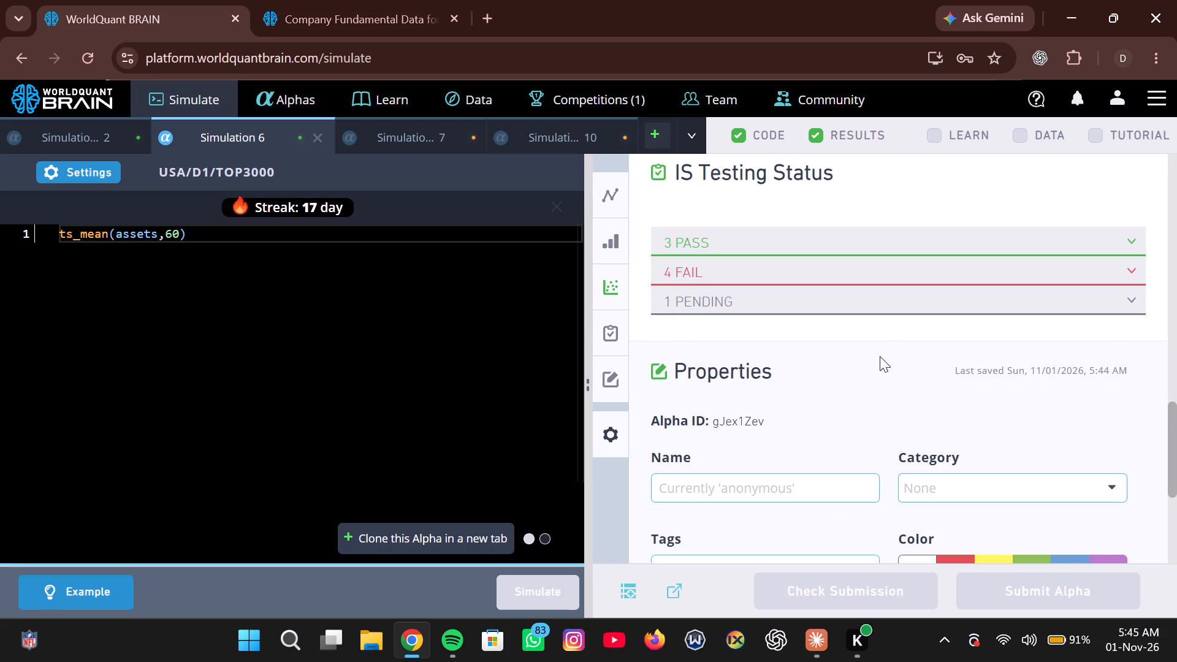
{"action": "left_click", "coordinate": [890, 278]}
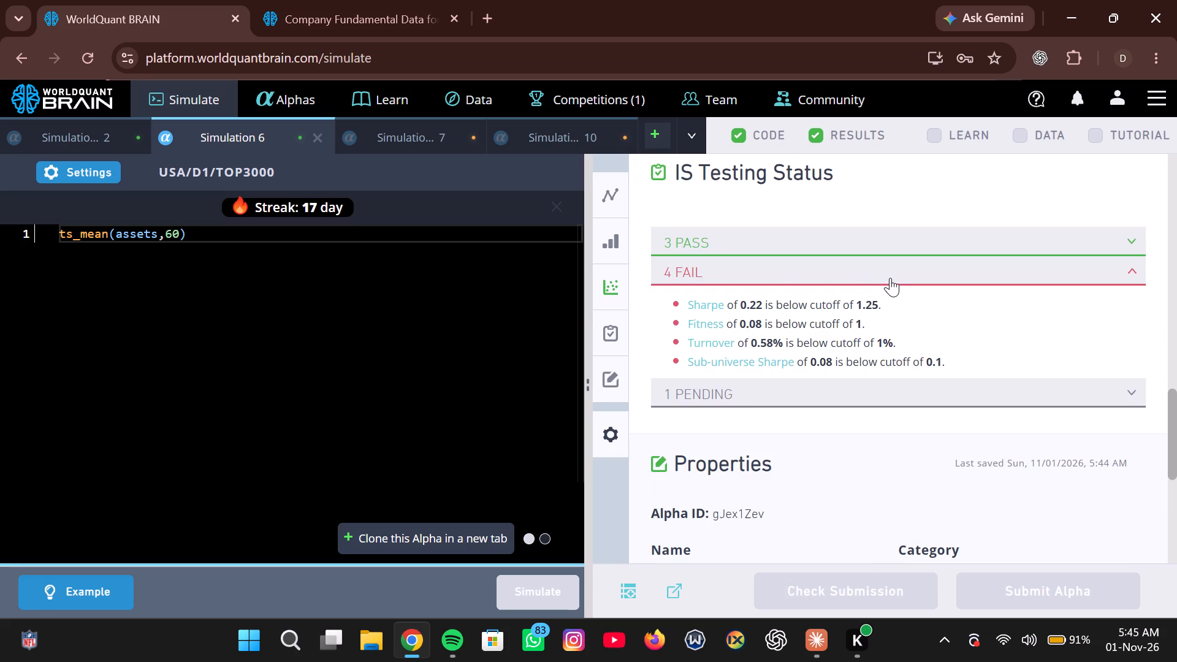
Clear the whole ts_mean(assets,60) expression from Simulation 6's code editor.
{"action": "left_click", "coordinate": [459, 230]}
{"action": "key", "text": "ctrl+a"}
{"action": "key", "text": "BackSpace"}
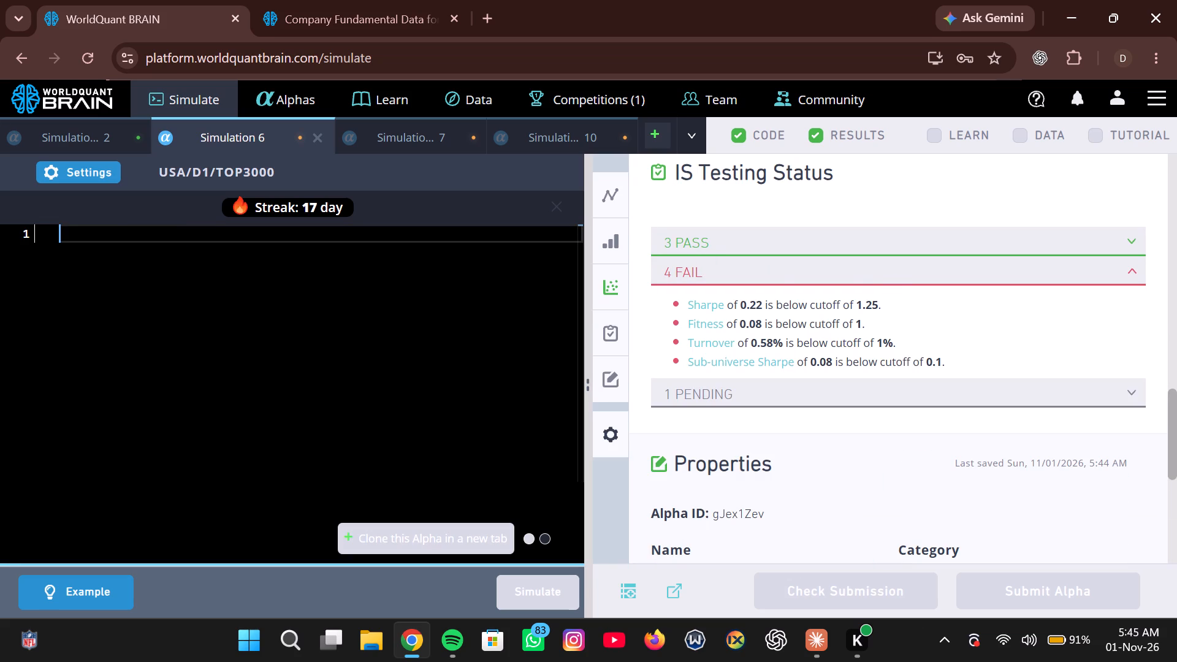
{"action": "left_click", "coordinate": [85, 147]}
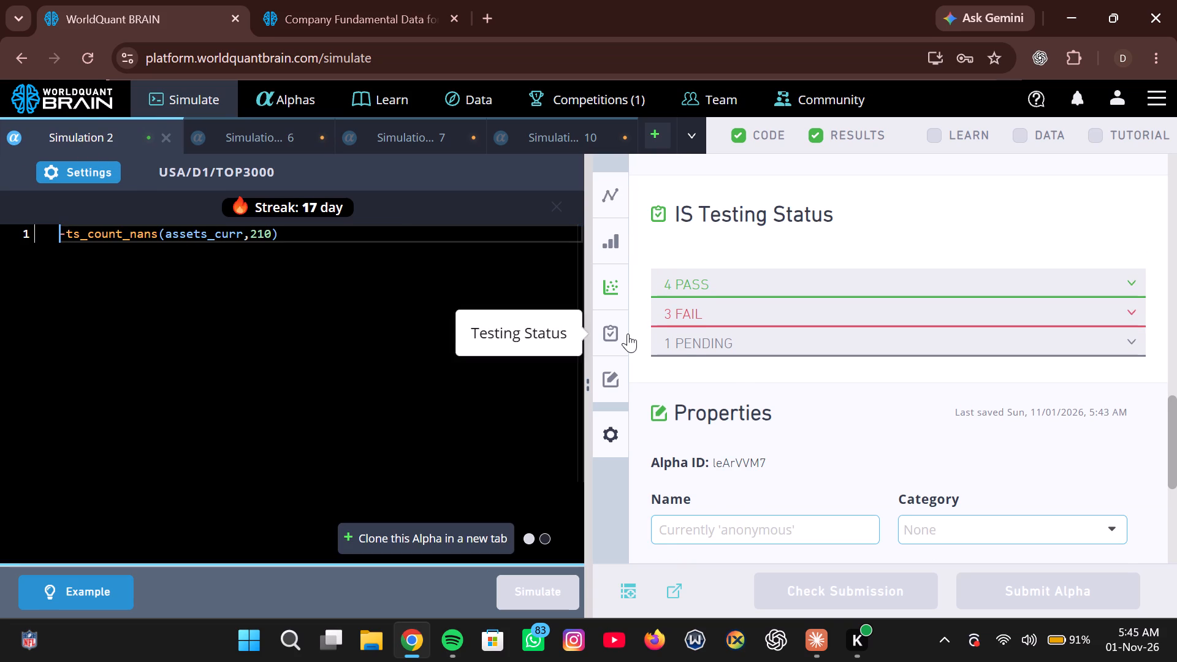
{"action": "left_click", "coordinate": [107, 172]}
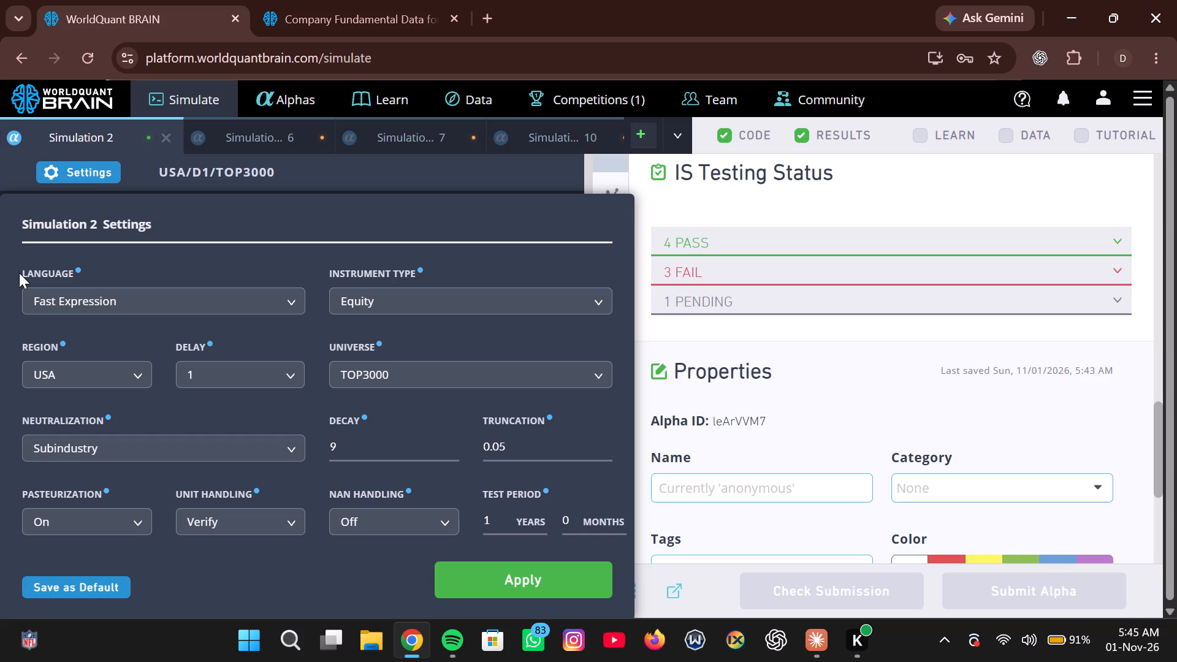
{"action": "left_click_drag", "start_coordinate": [19, 273], "coordinate": [322, 420]}
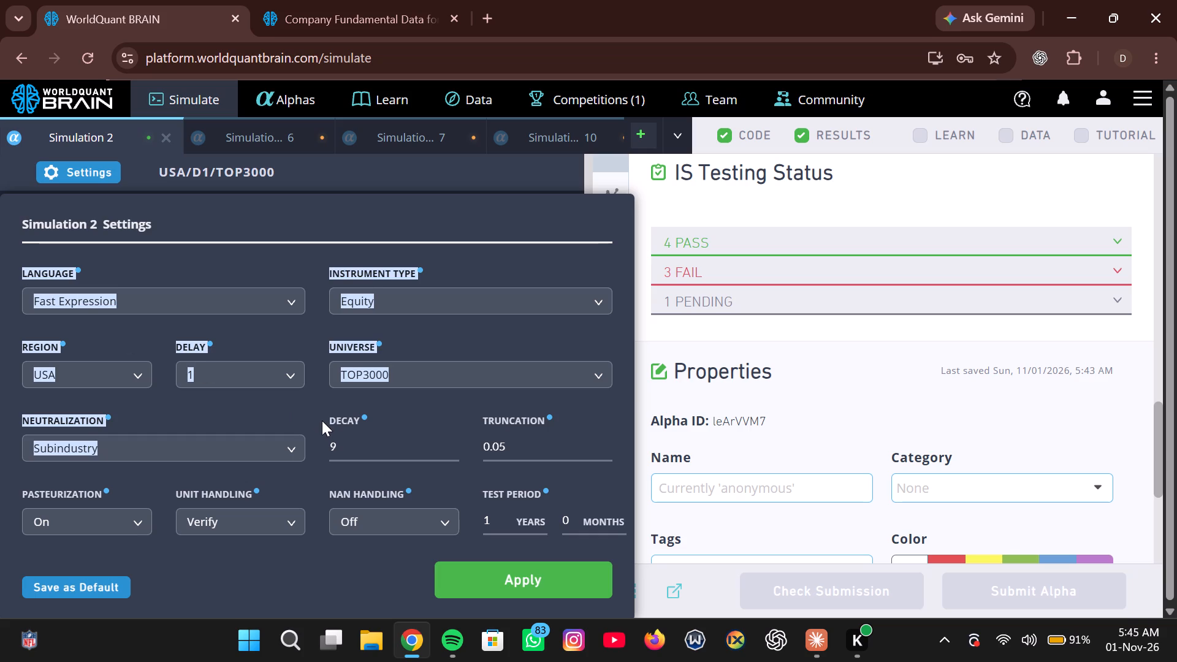
{"action": "left_click_drag", "start_coordinate": [322, 420], "coordinate": [479, 519]}
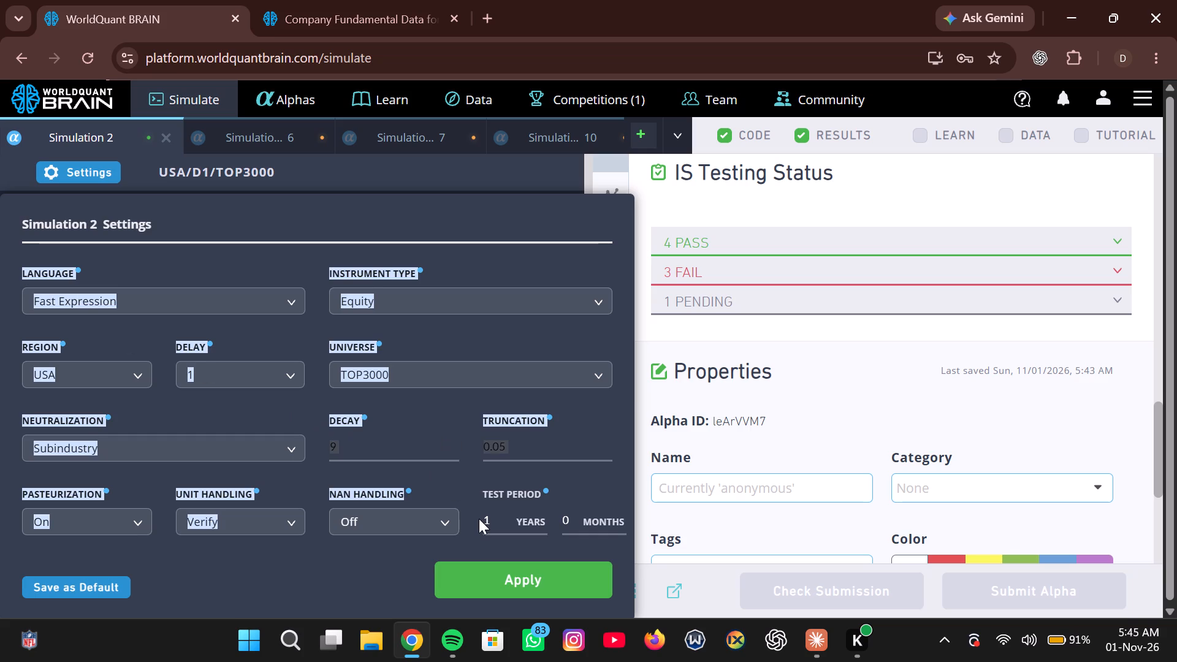
{"action": "left_click_drag", "start_coordinate": [479, 519], "coordinate": [571, 537]}
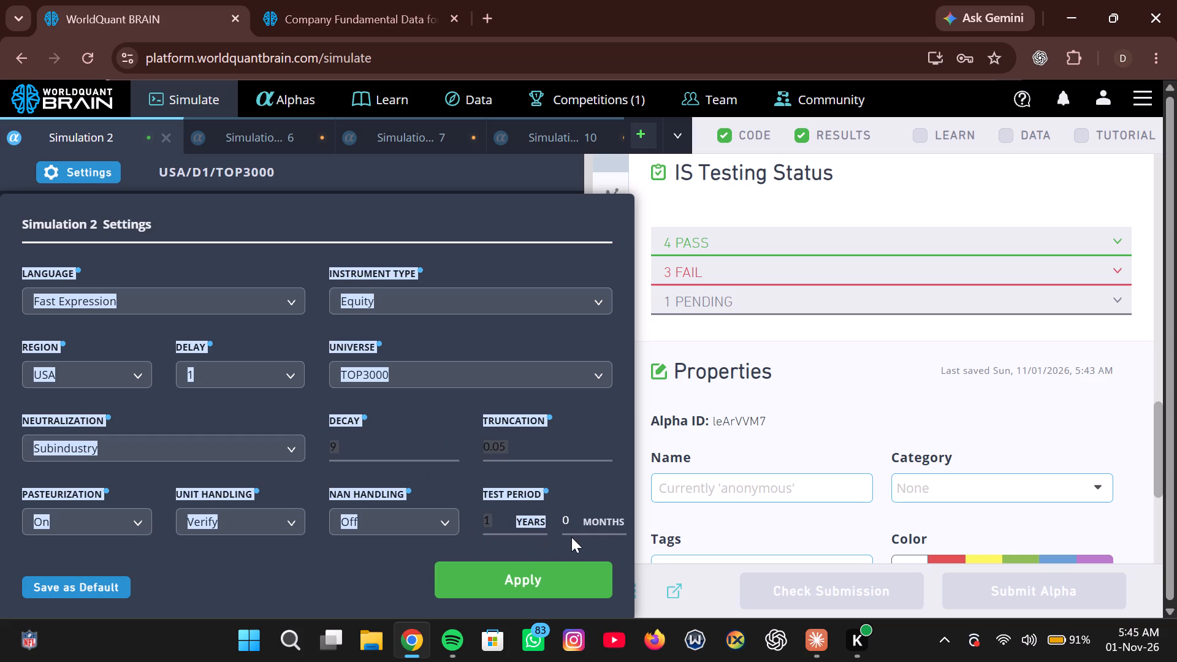
{"action": "left_click_drag", "start_coordinate": [571, 537], "coordinate": [464, 514]}
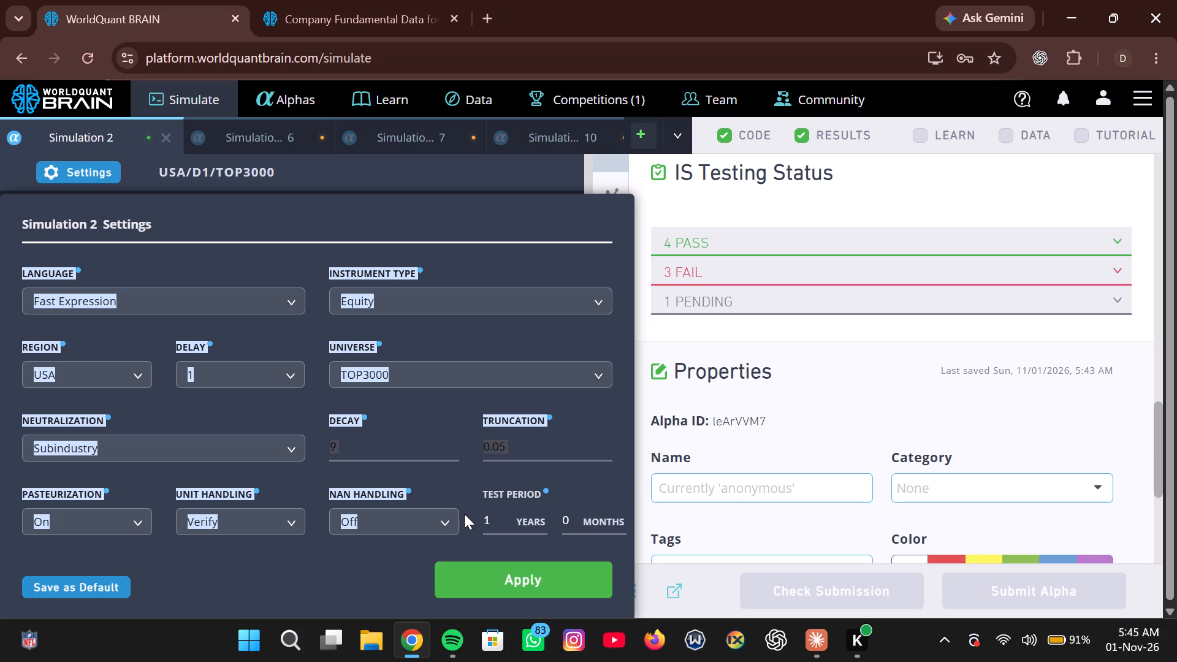
{"action": "key", "text": "ctrl+c"}
{"action": "left_click_drag", "start_coordinate": [464, 514], "coordinate": [756, 621]}
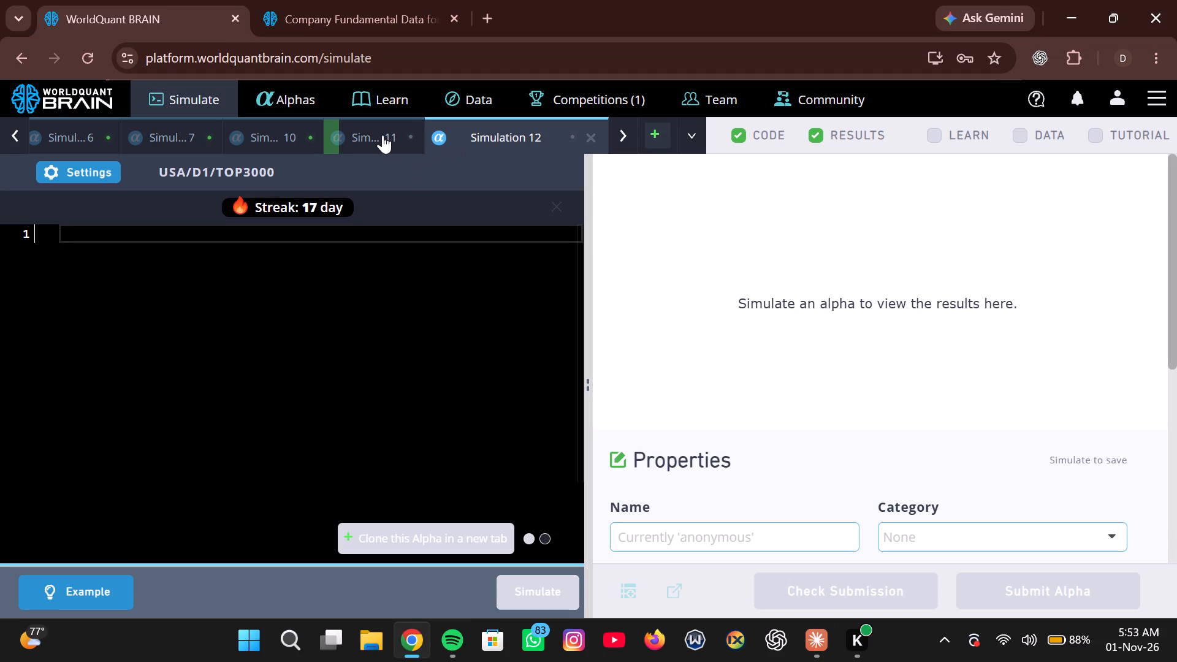
{"action": "left_click", "coordinate": [383, 135]}
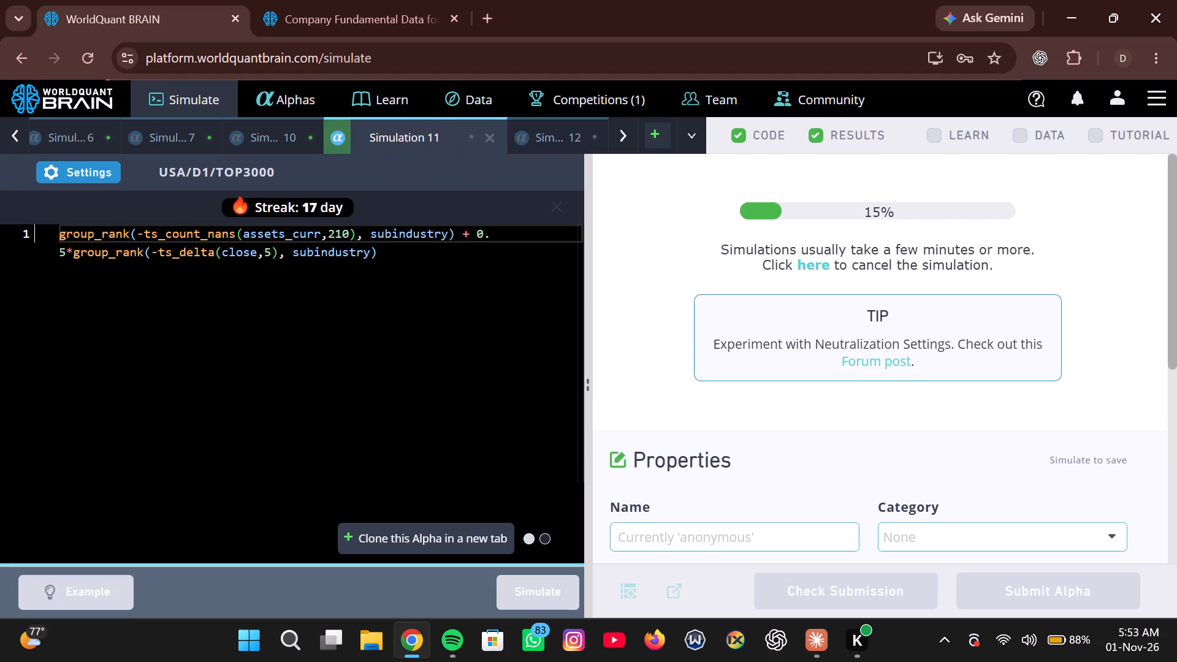
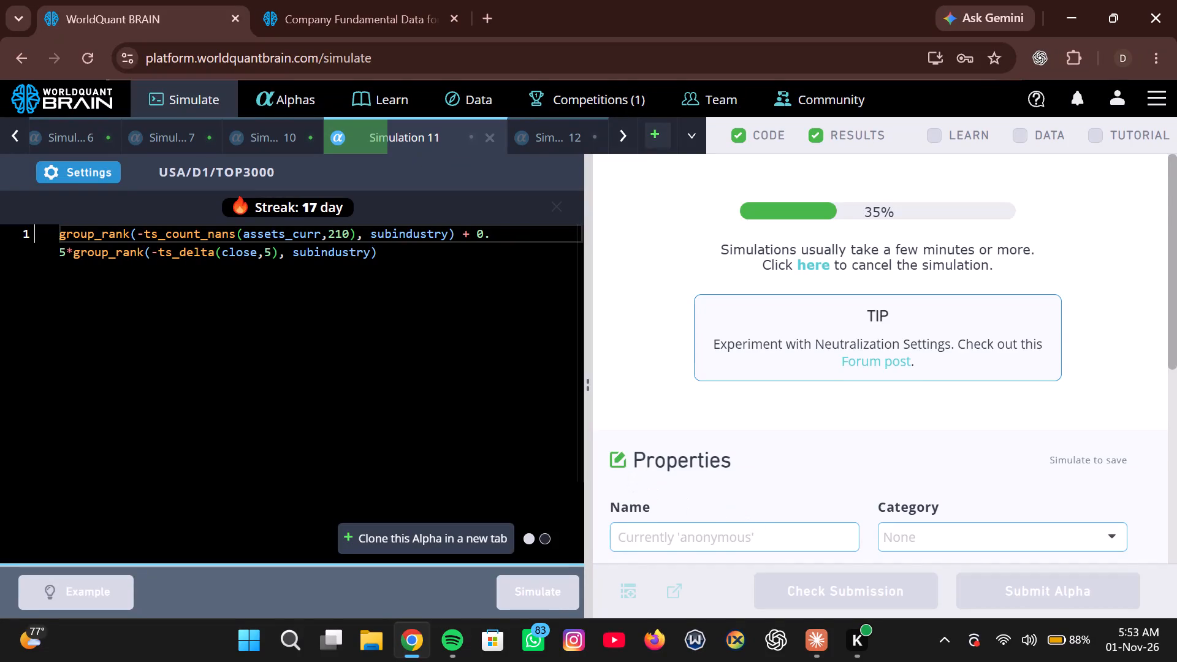
Reveal Simulation 11's test period, run its submission check, and expand the list of passed tests in IS Testing Status.
{"action": "scroll", "coordinate": [657, 468], "scroll_direction": "down", "scroll_amount": 4}
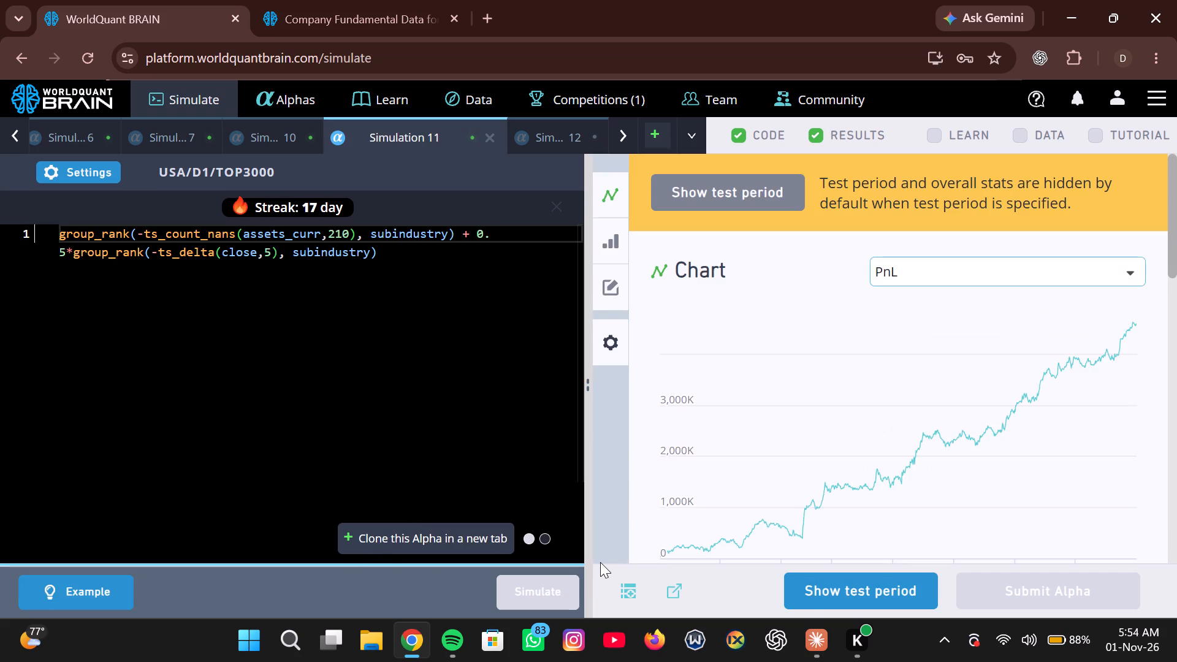
{"action": "left_click", "coordinate": [806, 595]}
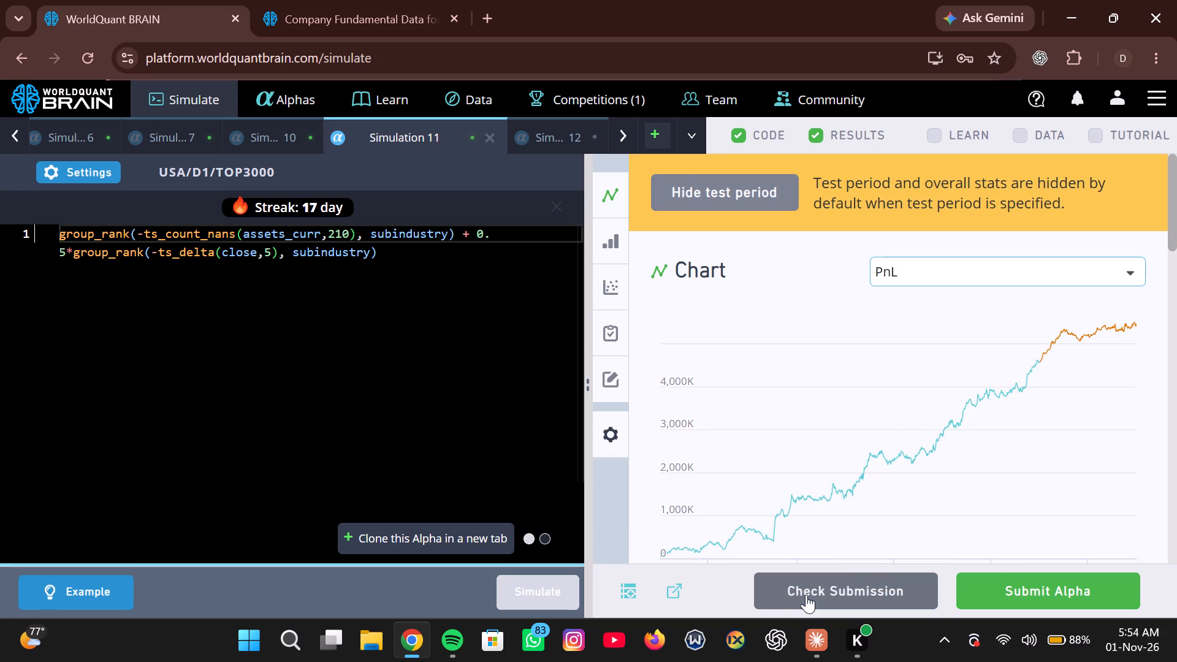
{"action": "left_click", "coordinate": [806, 595]}
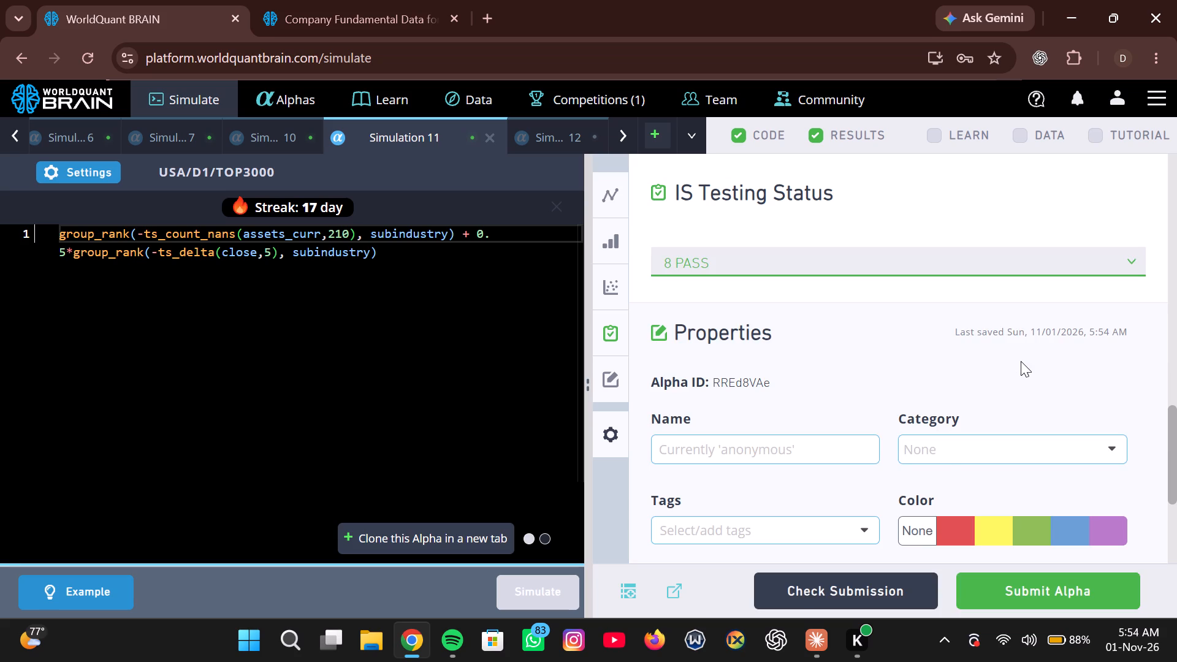
{"action": "left_click", "coordinate": [1122, 263]}
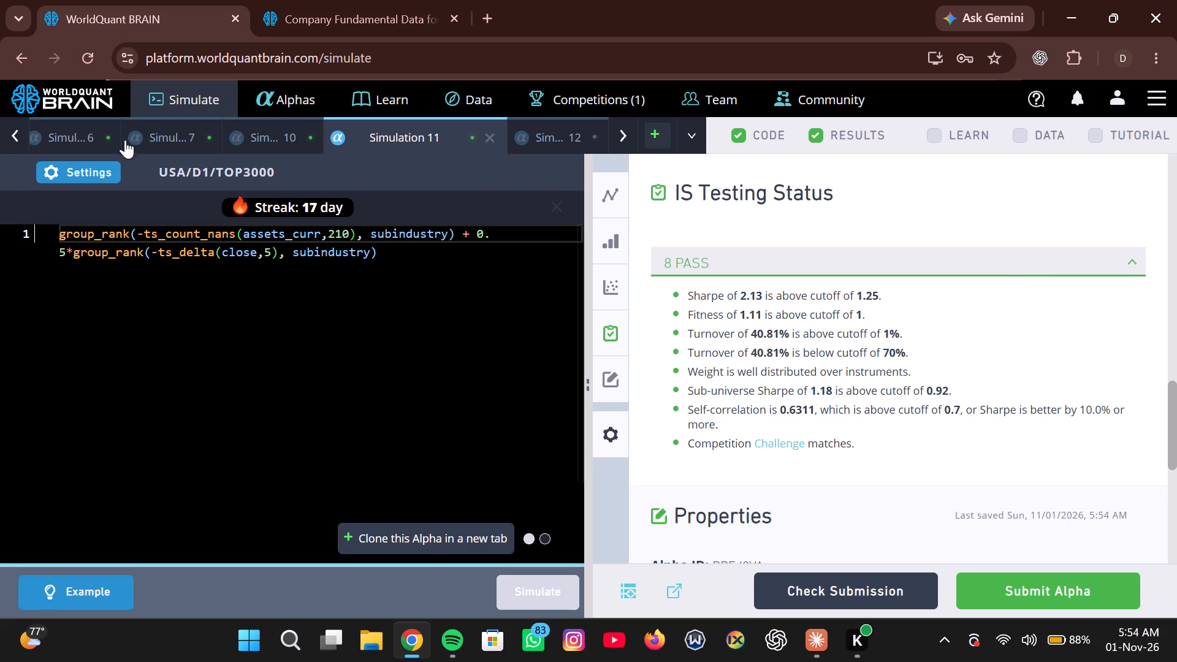
Review Simulation 11's settings and copy its full group_rank expression combining assets_curr coverage with the 5-day close delta.
{"action": "left_click", "coordinate": [97, 170]}
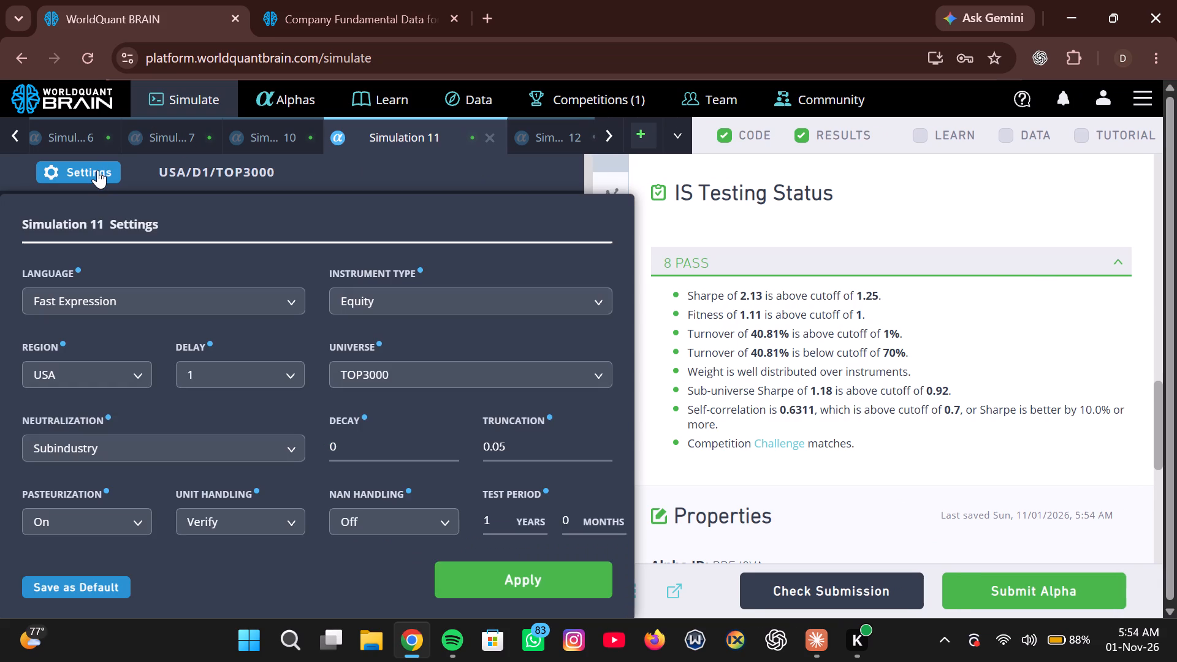
{"action": "left_click", "coordinate": [97, 170]}
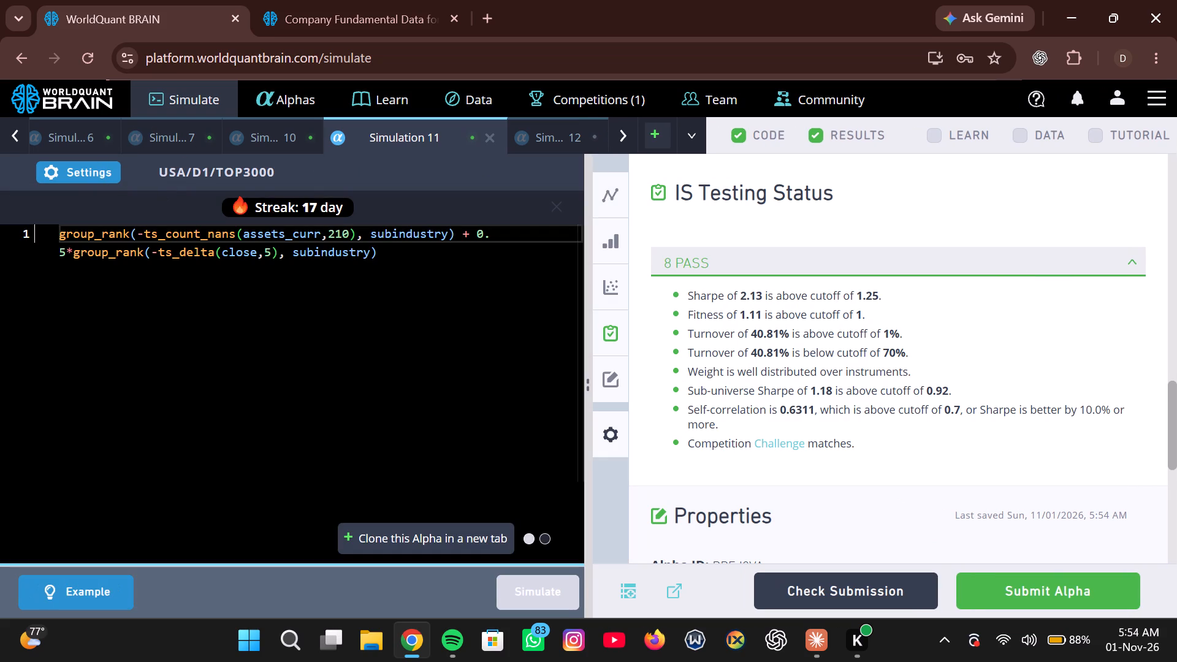
{"action": "left_click", "coordinate": [438, 252]}
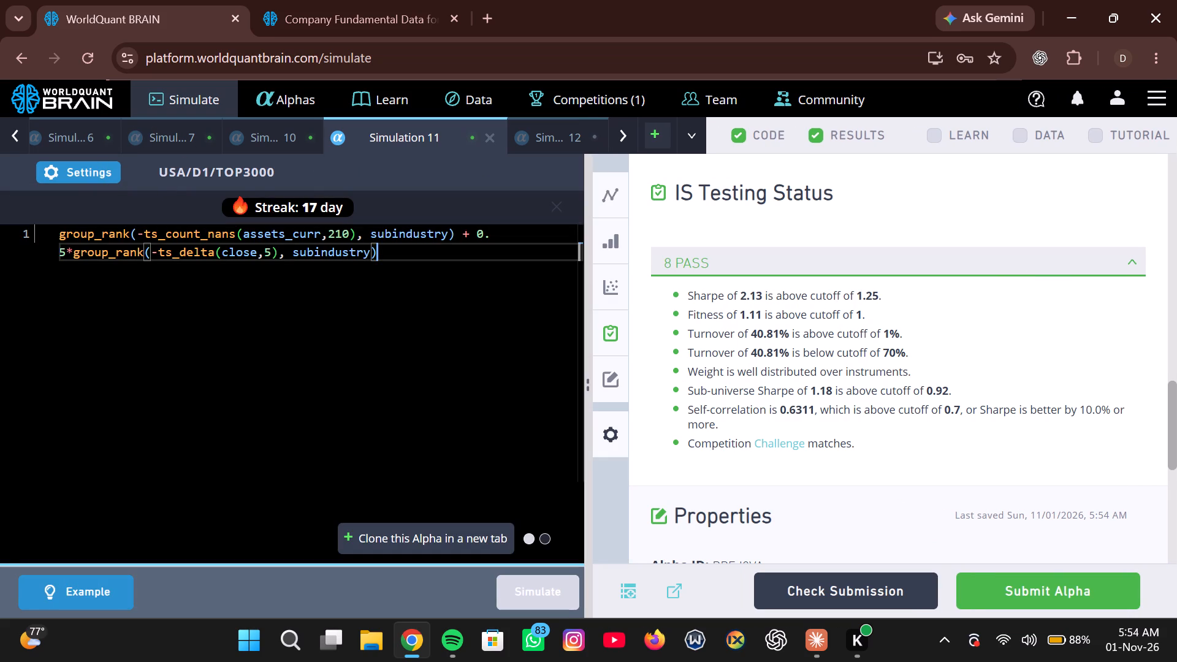
{"action": "key", "text": "ctrl+a"}
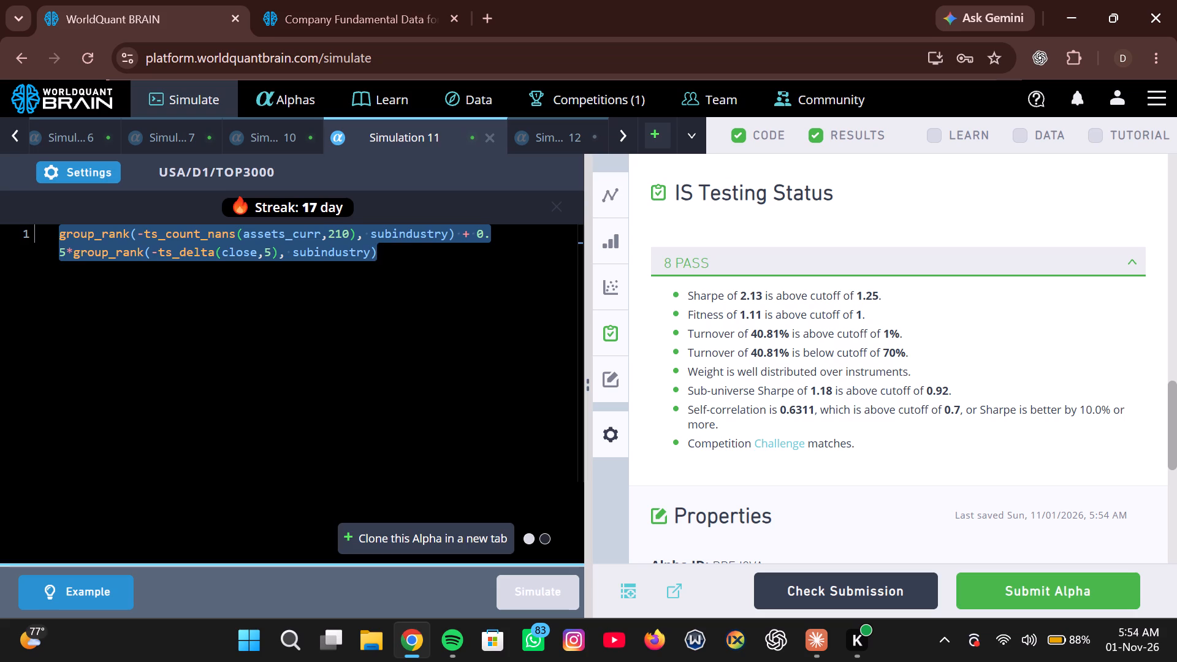
{"action": "key", "text": "ctrl+c"}
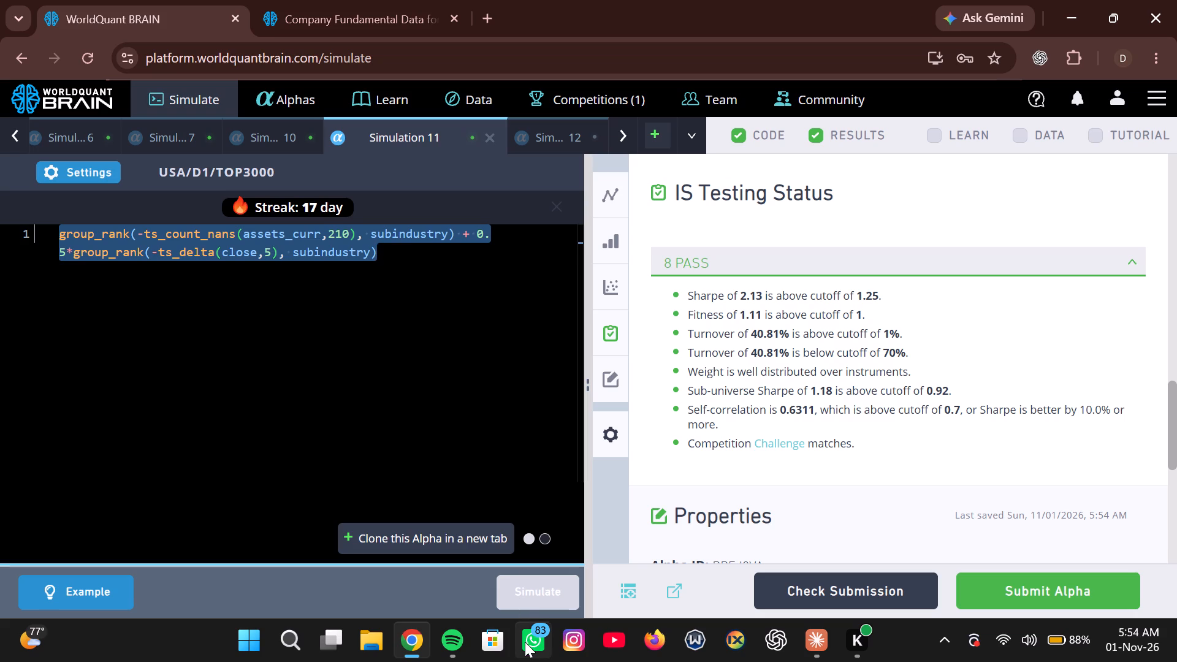
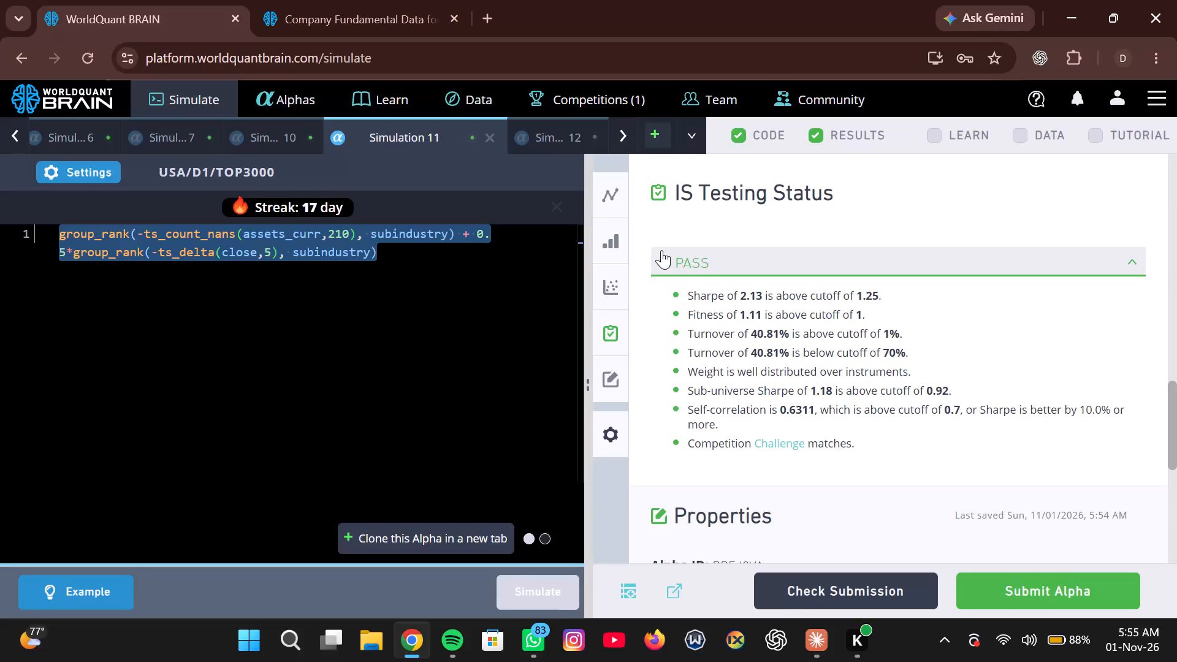
{"action": "left_click", "coordinate": [661, 250]}
{"action": "left_click_drag", "start_coordinate": [661, 250], "coordinate": [691, 259]}
{"action": "left_click", "coordinate": [691, 259]}
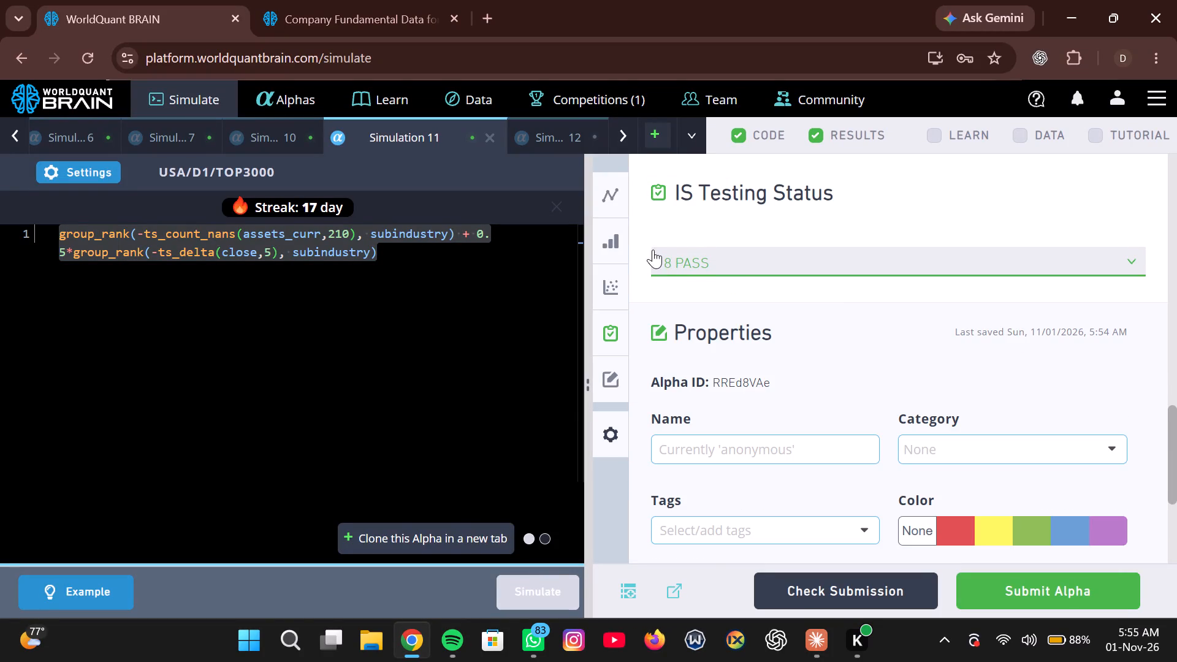
{"action": "left_click", "coordinate": [666, 259]}
{"action": "left_click_drag", "start_coordinate": [653, 252], "coordinate": [794, 387]}
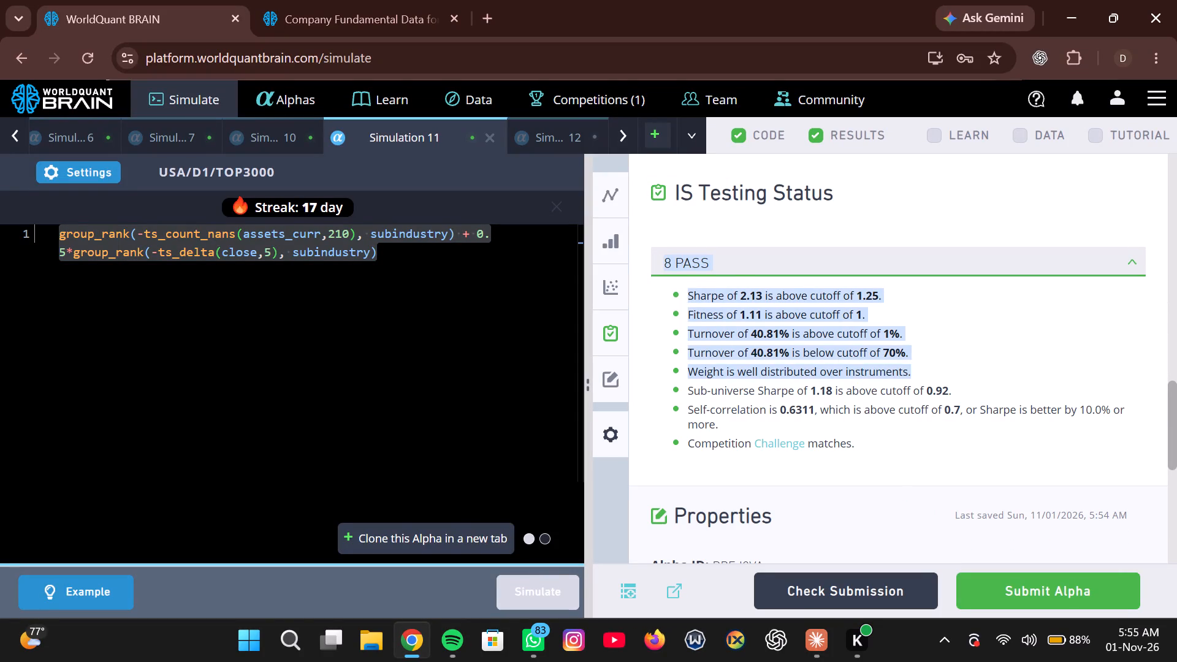
{"action": "left_click_drag", "start_coordinate": [794, 387], "coordinate": [889, 472]}
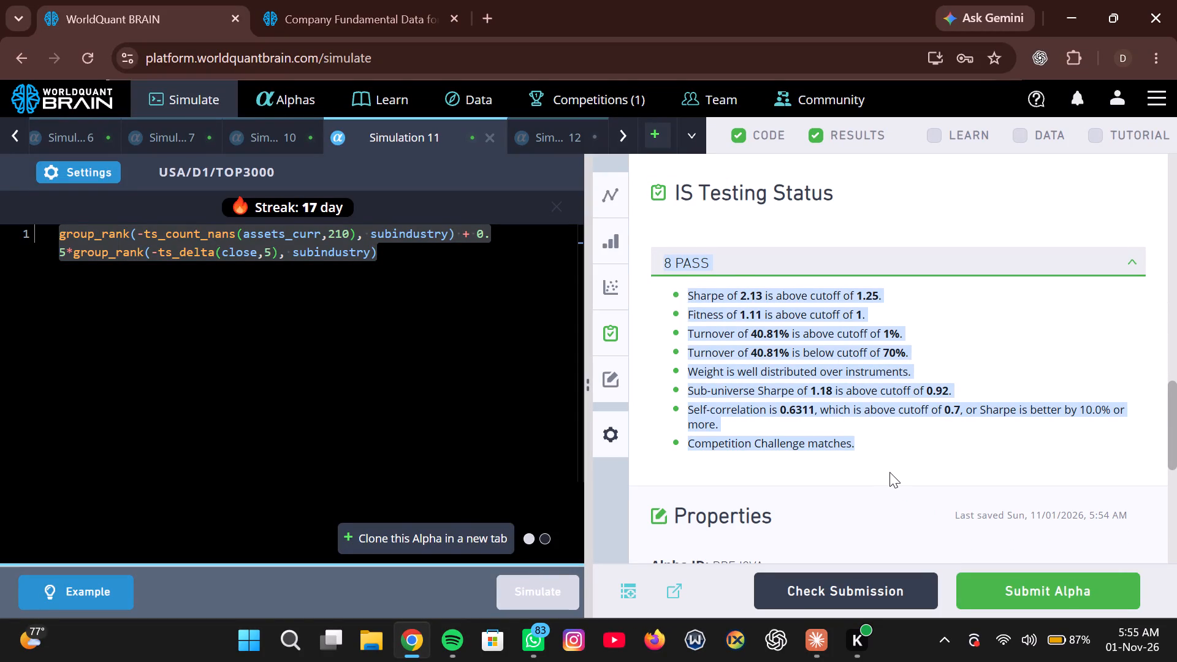
{"action": "key", "text": "ctrl+c"}
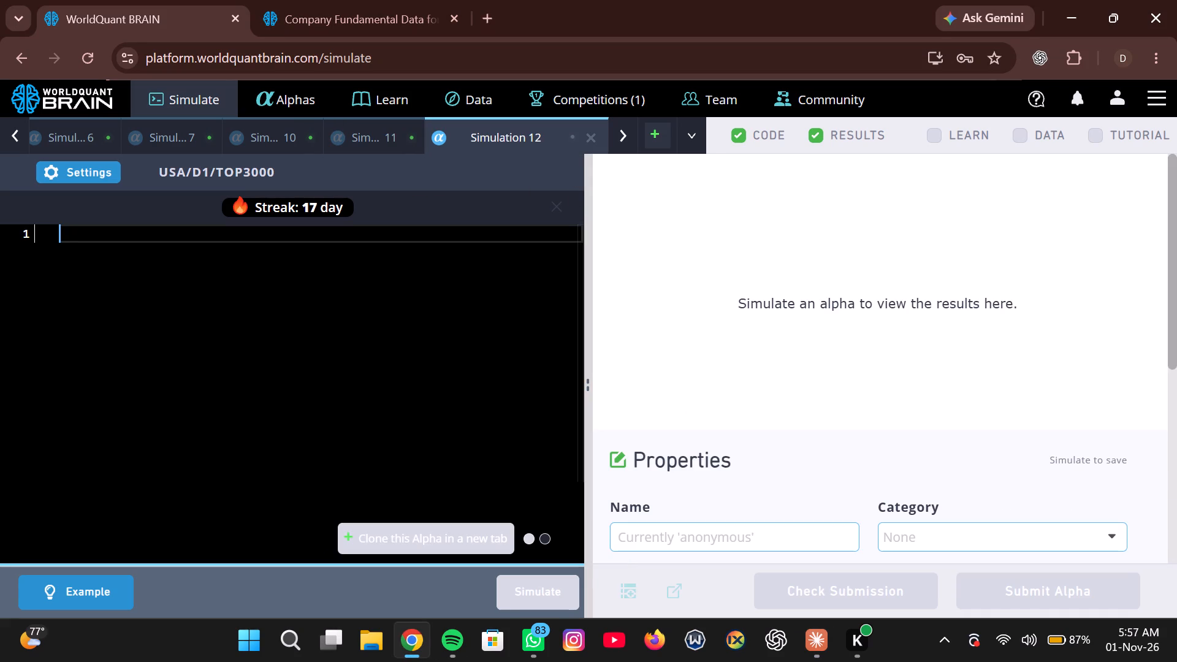
{"action": "left_click", "coordinate": [417, 227]}
{"action": "key", "text": "ctrl+v"}
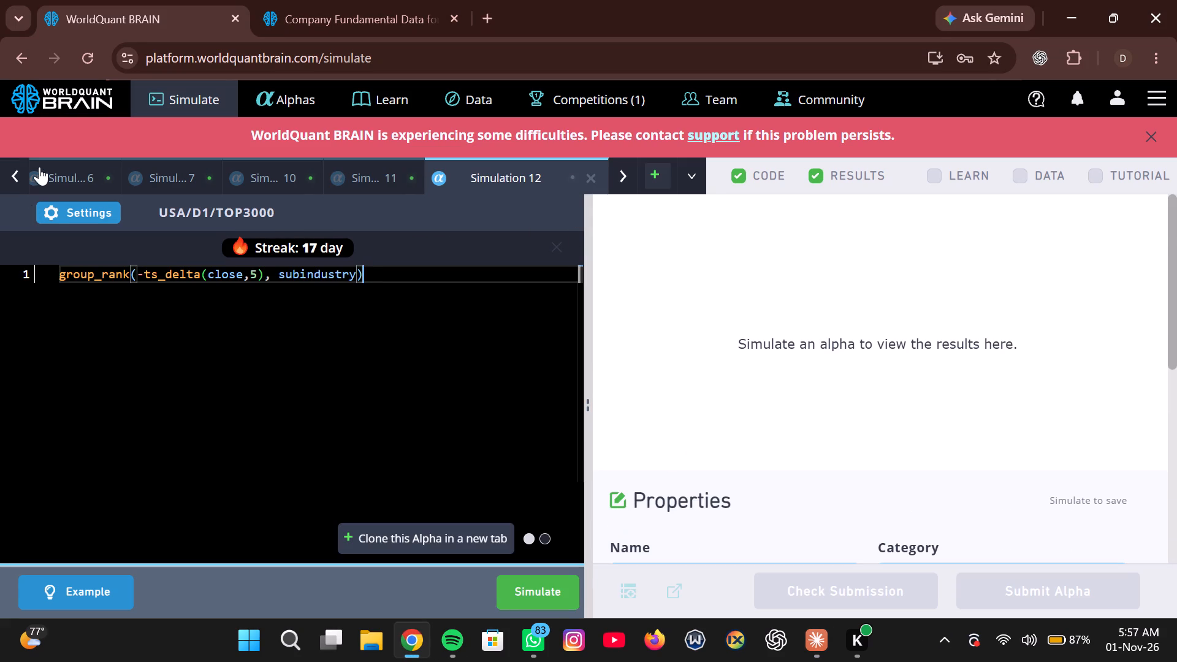
Set Simulation 12's decay to 0 and truncation to 0.05, and apply the settings.
{"action": "left_click", "coordinate": [70, 208]}
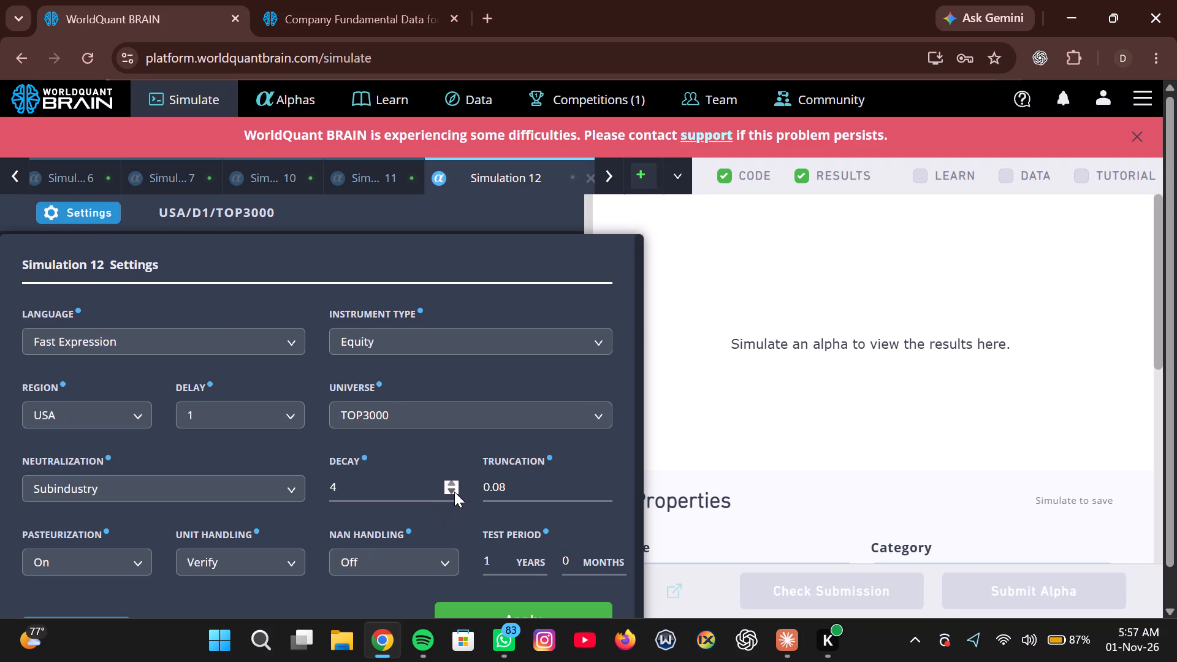
{"action": "triple_click", "coordinate": [454, 492]}
{"action": "left_click", "coordinate": [454, 492]}
{"action": "triple_click", "coordinate": [606, 487]}
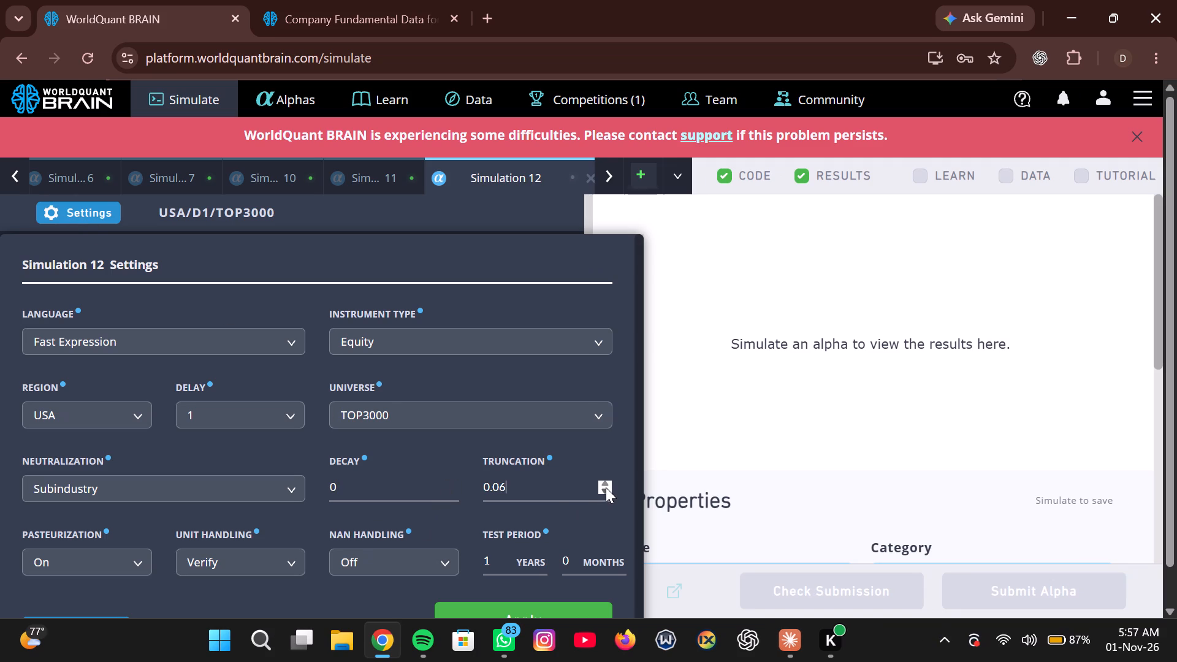
{"action": "left_click", "coordinate": [558, 610]}
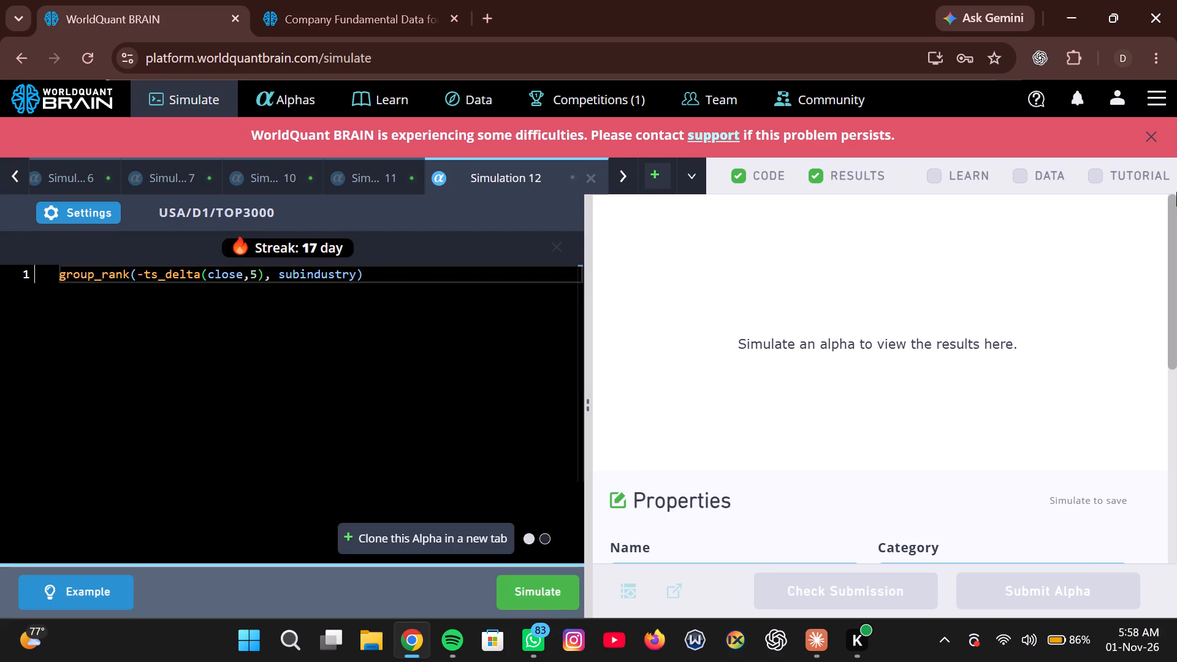
Dismiss the notification banner and run Simulation 12.
{"action": "left_click", "coordinate": [1152, 129]}
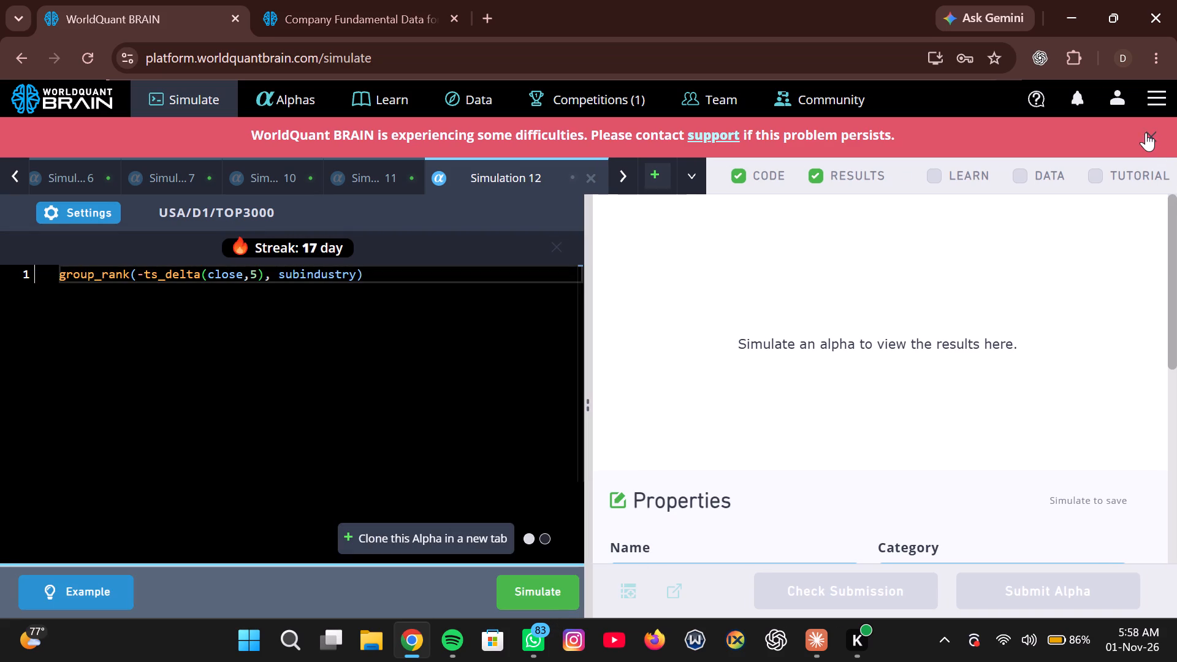
{"action": "left_click", "coordinate": [1152, 135]}
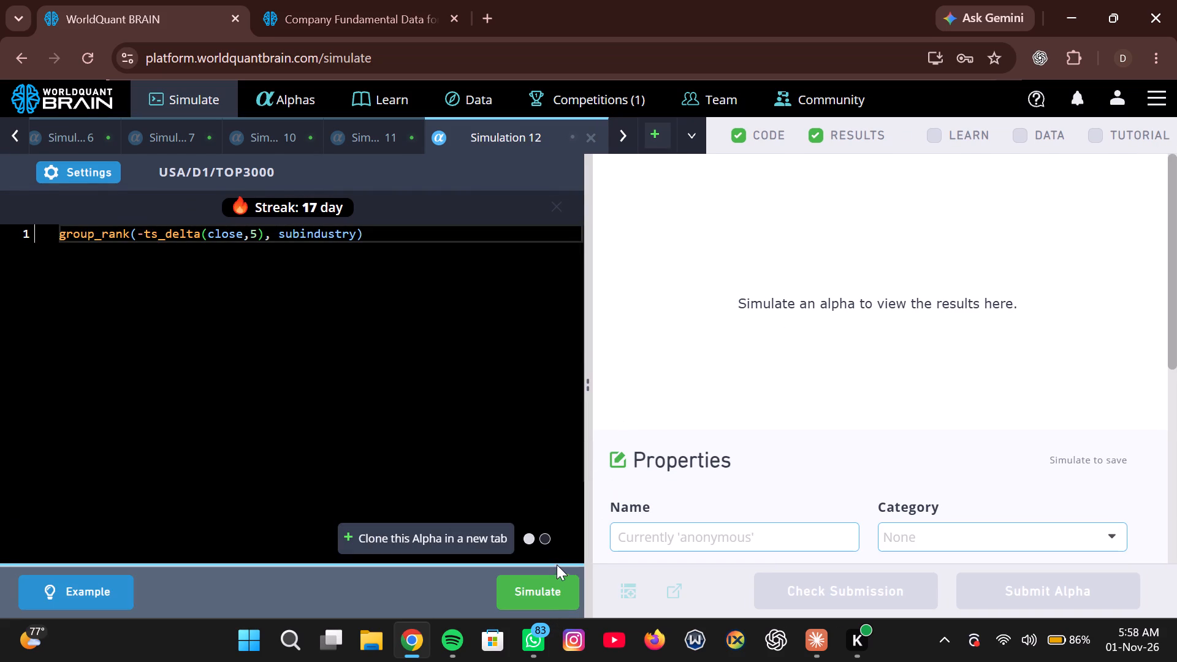
{"action": "left_click", "coordinate": [552, 580]}
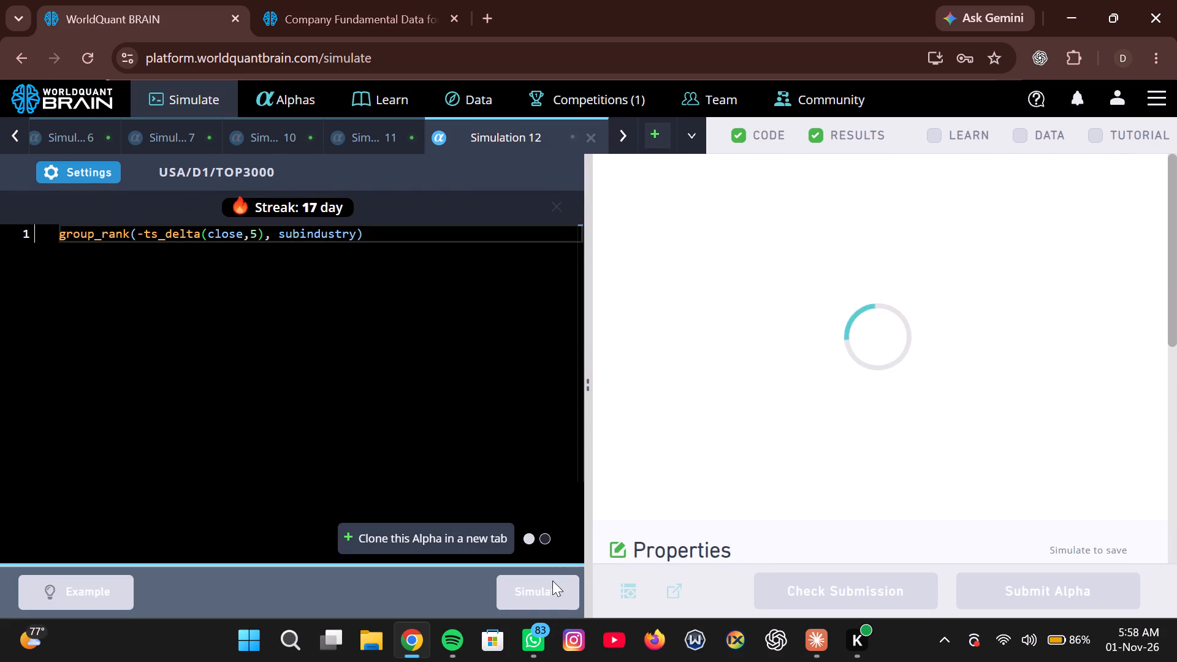
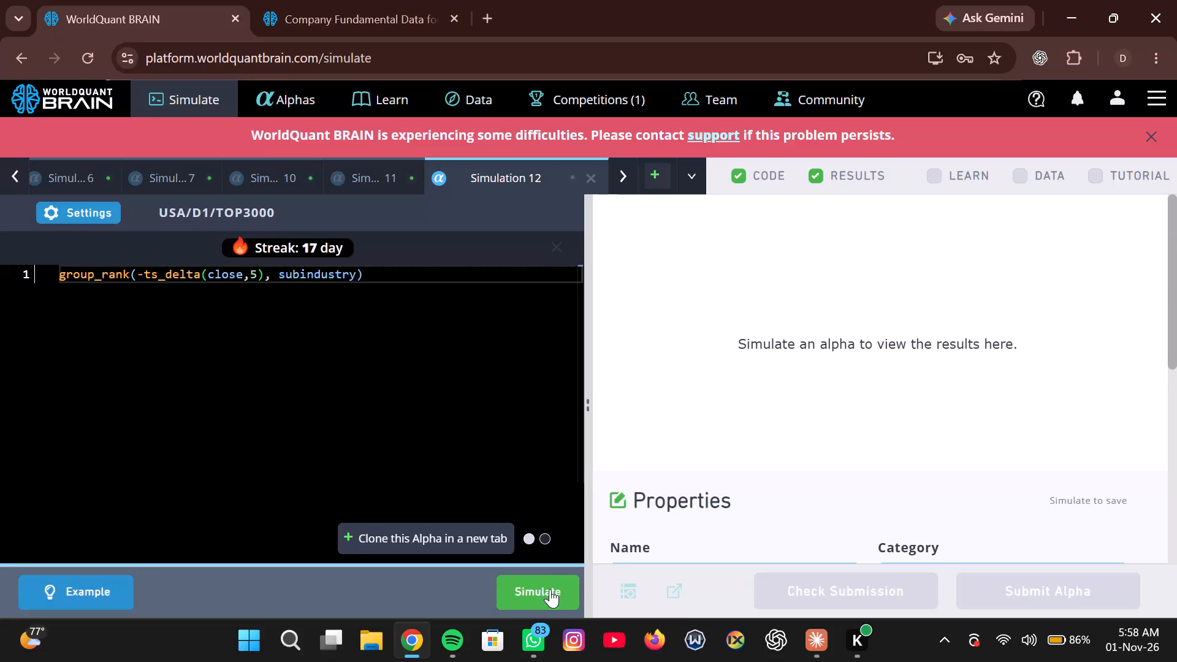
Dismiss the error notifications and clear the whole expression from the Simulation 12 editor.
{"action": "left_click", "coordinate": [1150, 132]}
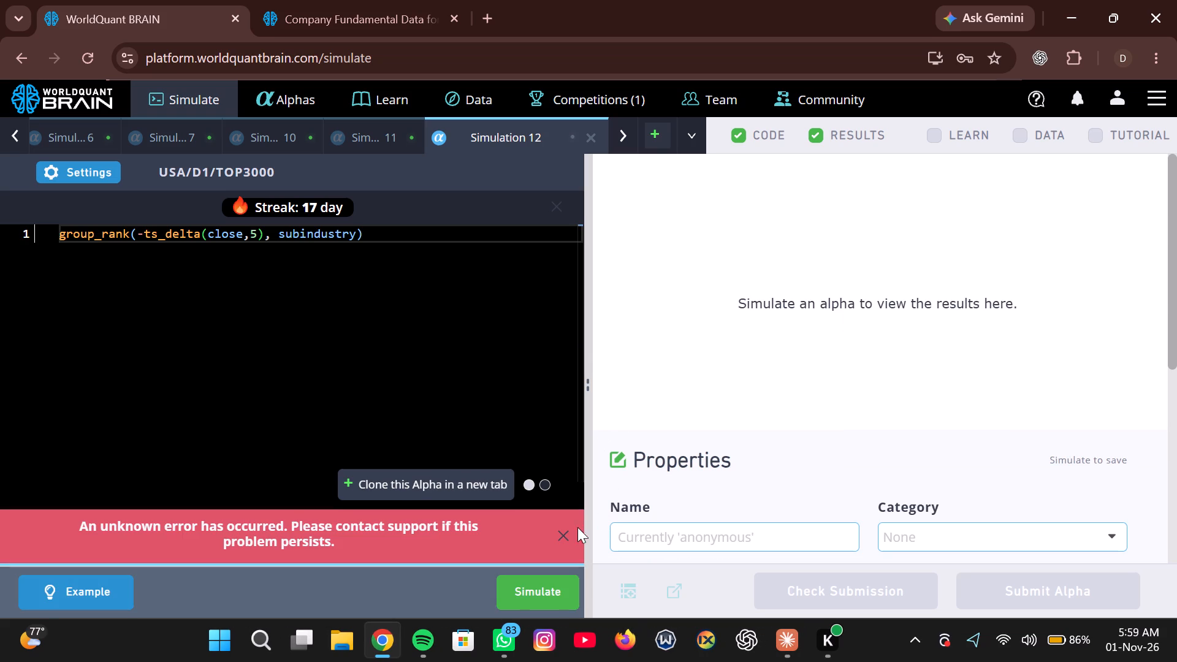
{"action": "left_click", "coordinate": [563, 533]}
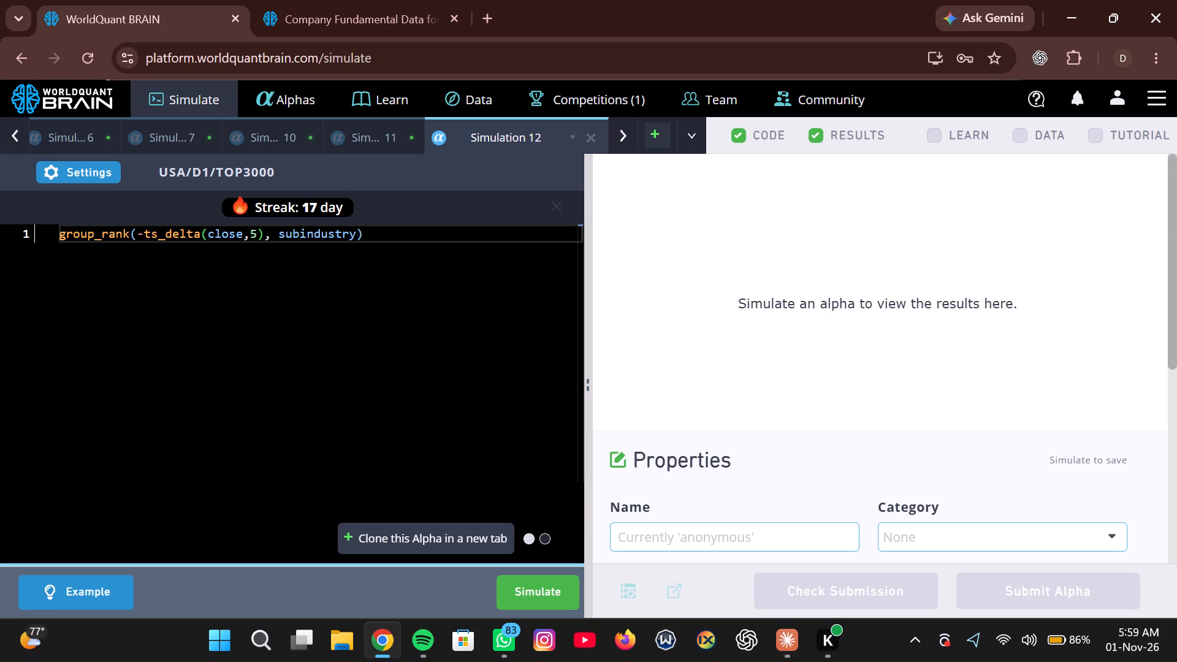
{"action": "left_click", "coordinate": [440, 242]}
{"action": "key", "text": "ctrl+a"}
{"action": "key", "text": "BackSpace"}
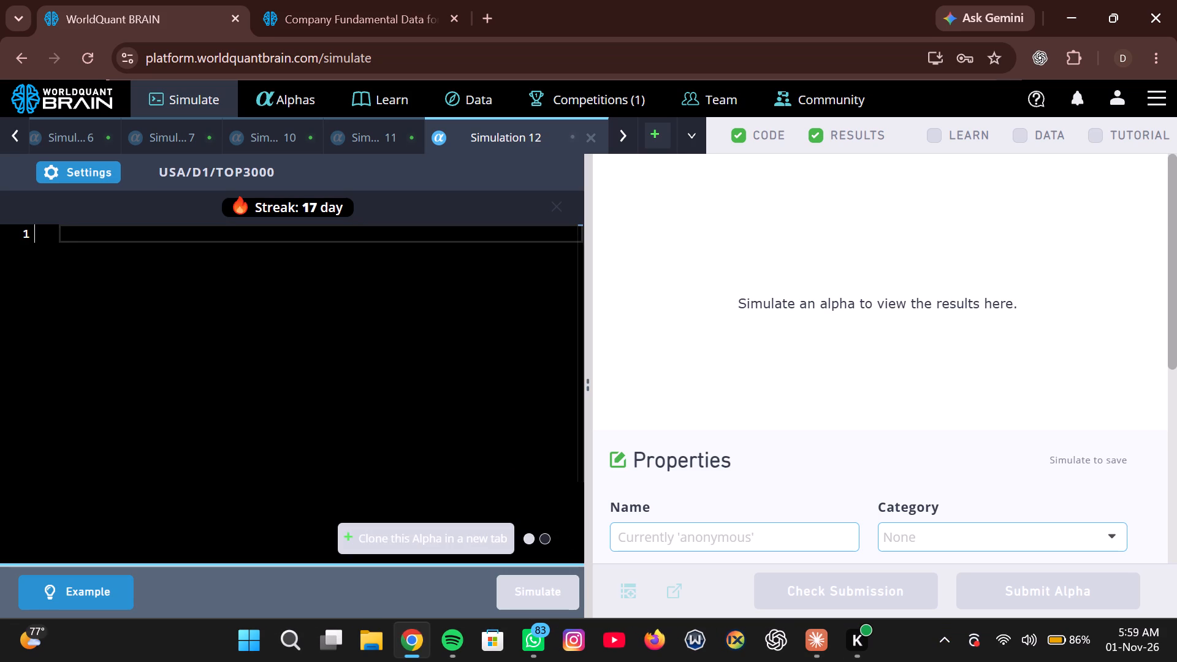
Review Simulation 11's yearly summary and correlation sections, and expand the passed tests under IS Testing Status.
{"action": "left_click", "coordinate": [360, 150]}
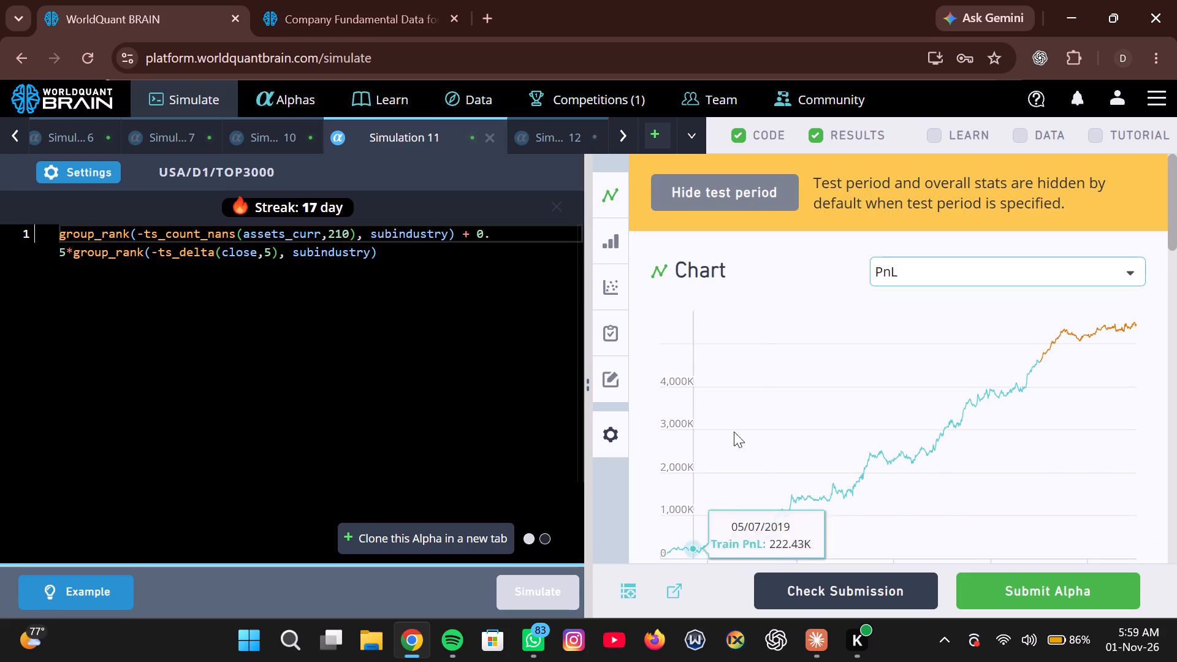
{"action": "scroll", "coordinate": [799, 503], "scroll_direction": "down", "scroll_amount": 3}
{"action": "scroll", "coordinate": [799, 503], "scroll_direction": "right", "scroll_amount": 1}
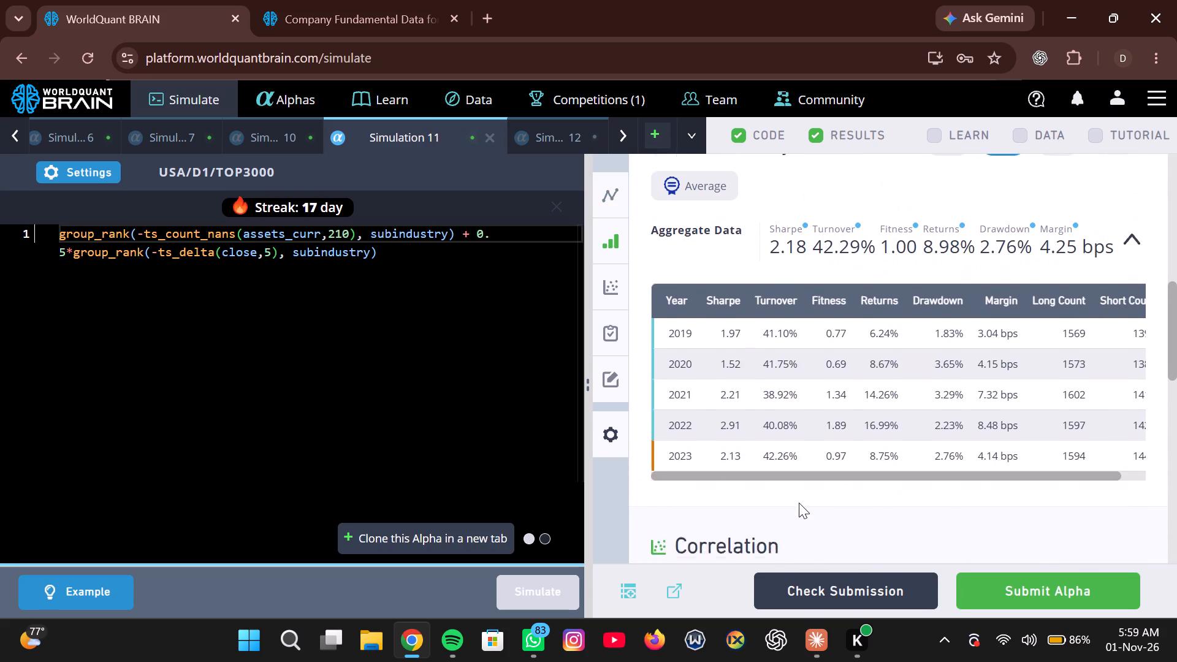
{"action": "scroll", "coordinate": [799, 503], "scroll_direction": "right", "scroll_amount": 1}
{"action": "scroll", "coordinate": [799, 503], "scroll_direction": "down", "scroll_amount": 2}
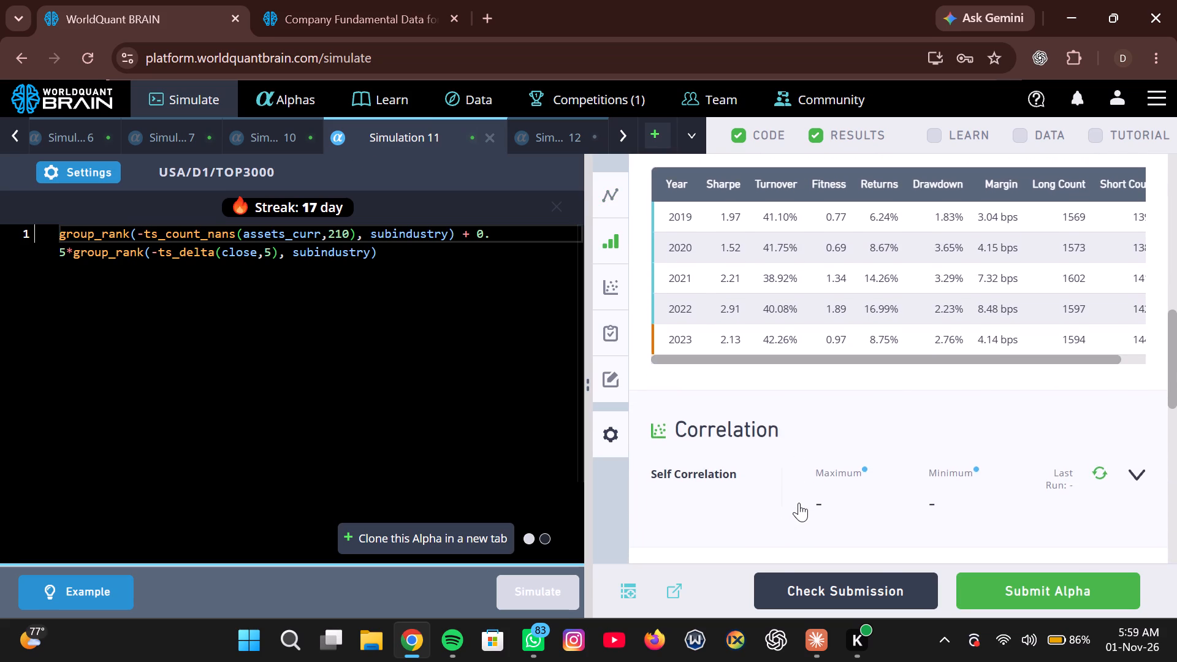
{"action": "scroll", "coordinate": [799, 503], "scroll_direction": "down", "scroll_amount": 4}
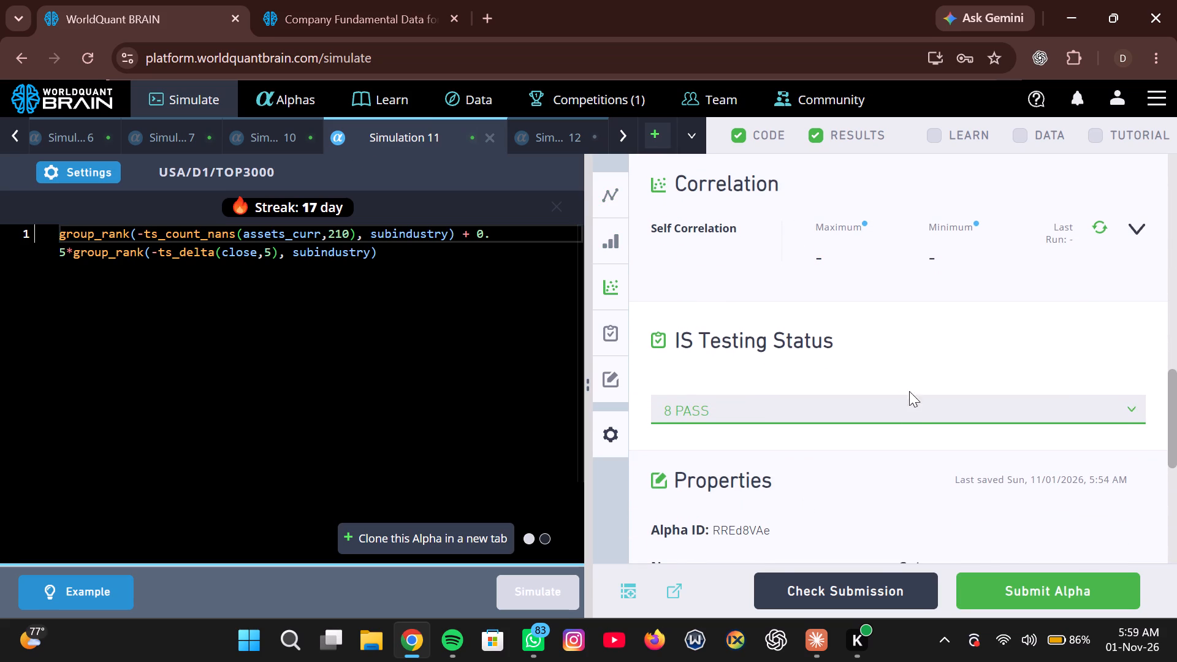
{"action": "left_click", "coordinate": [909, 424]}
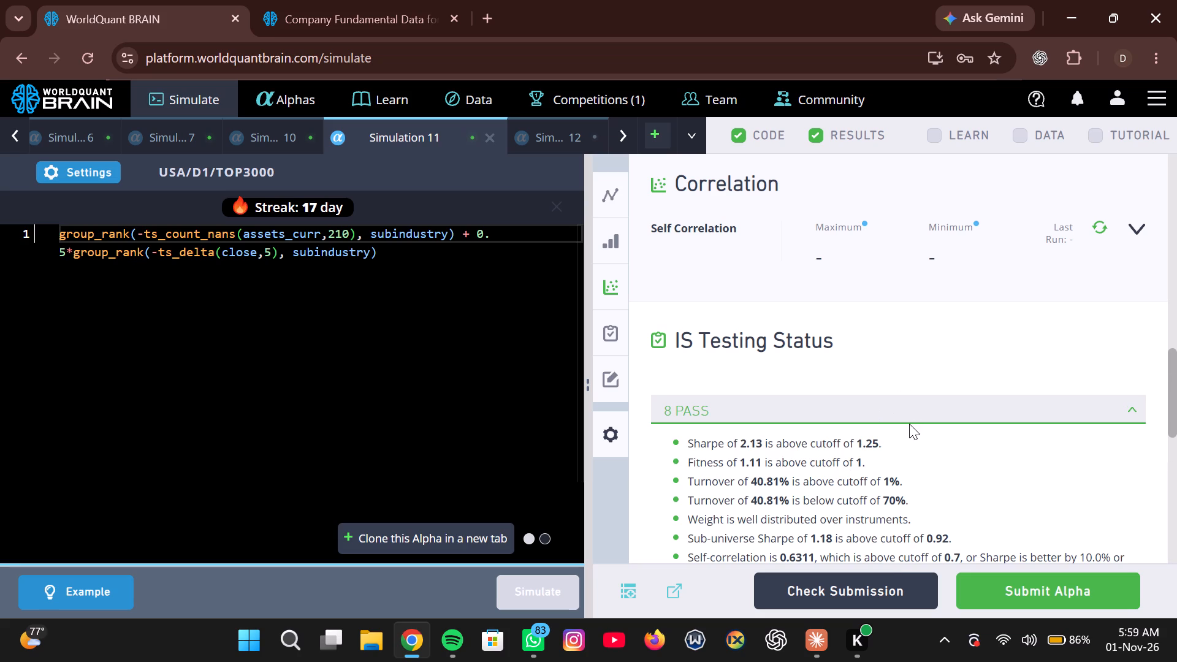
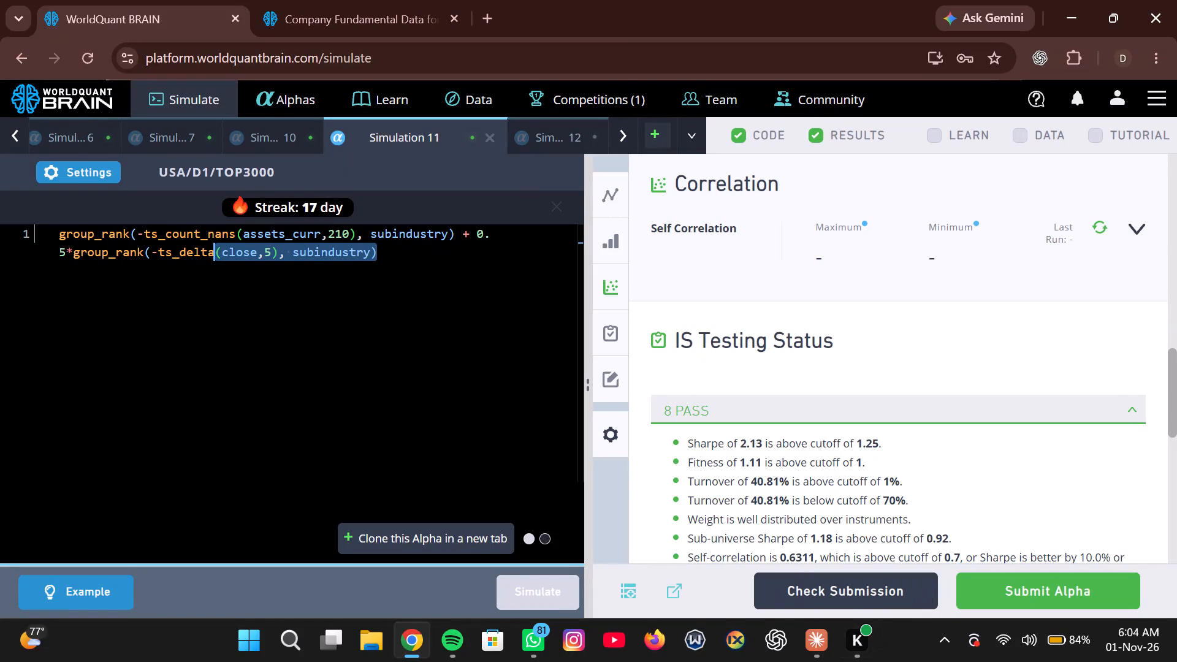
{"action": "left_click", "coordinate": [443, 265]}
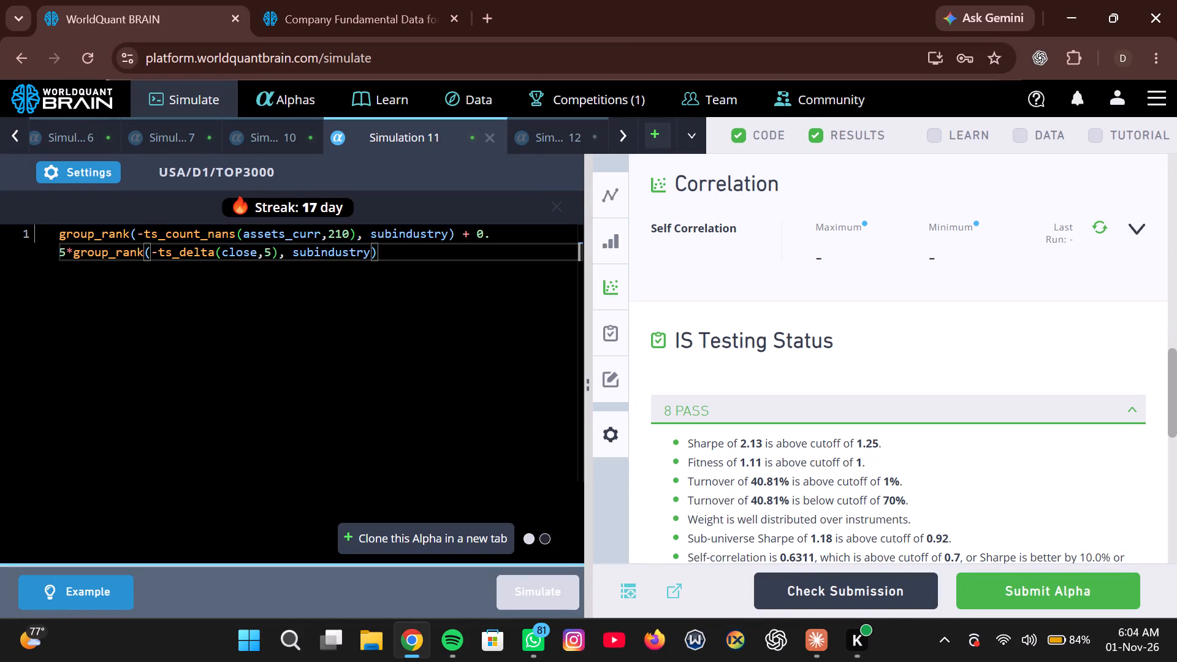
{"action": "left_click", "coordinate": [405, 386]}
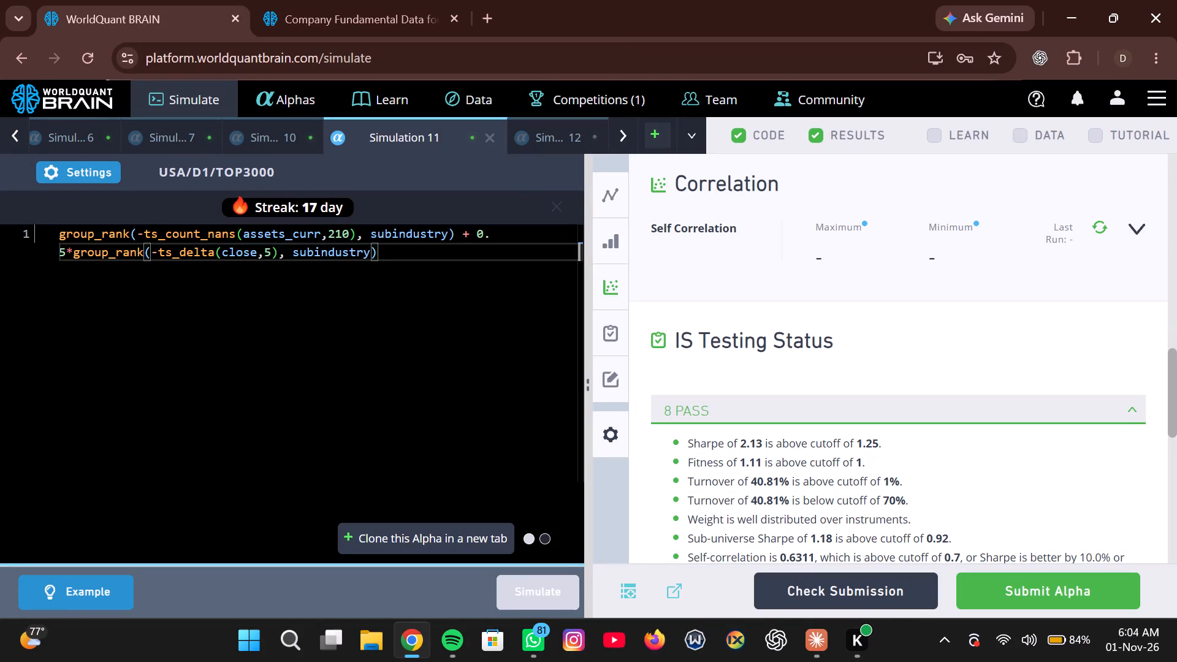
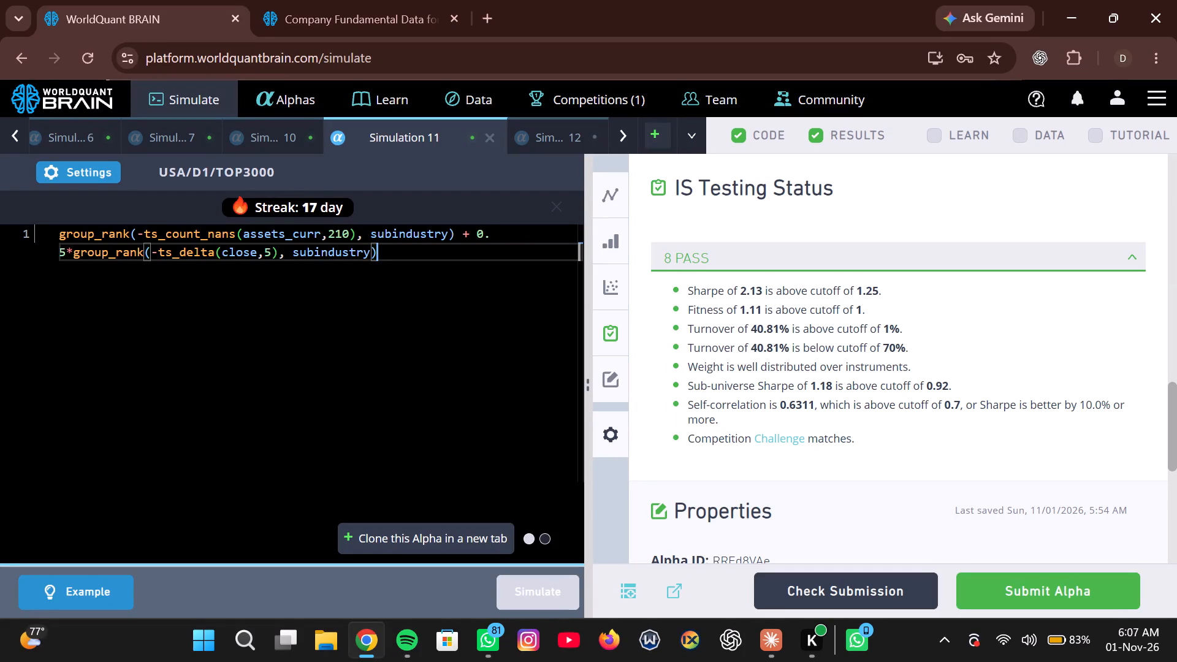
Delete the whole alpha expression combining assets_curr coverage with operating_income/assets from the Simulation 10 code editor.
{"action": "left_click", "coordinate": [272, 150]}
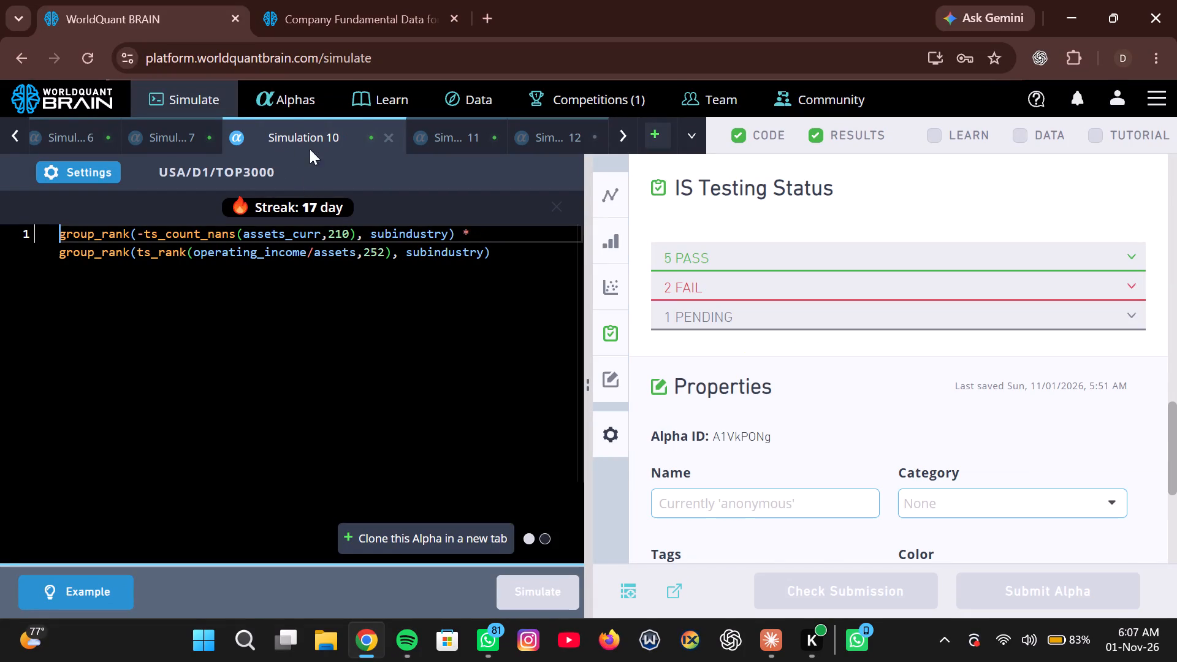
{"action": "left_click", "coordinate": [583, 141]}
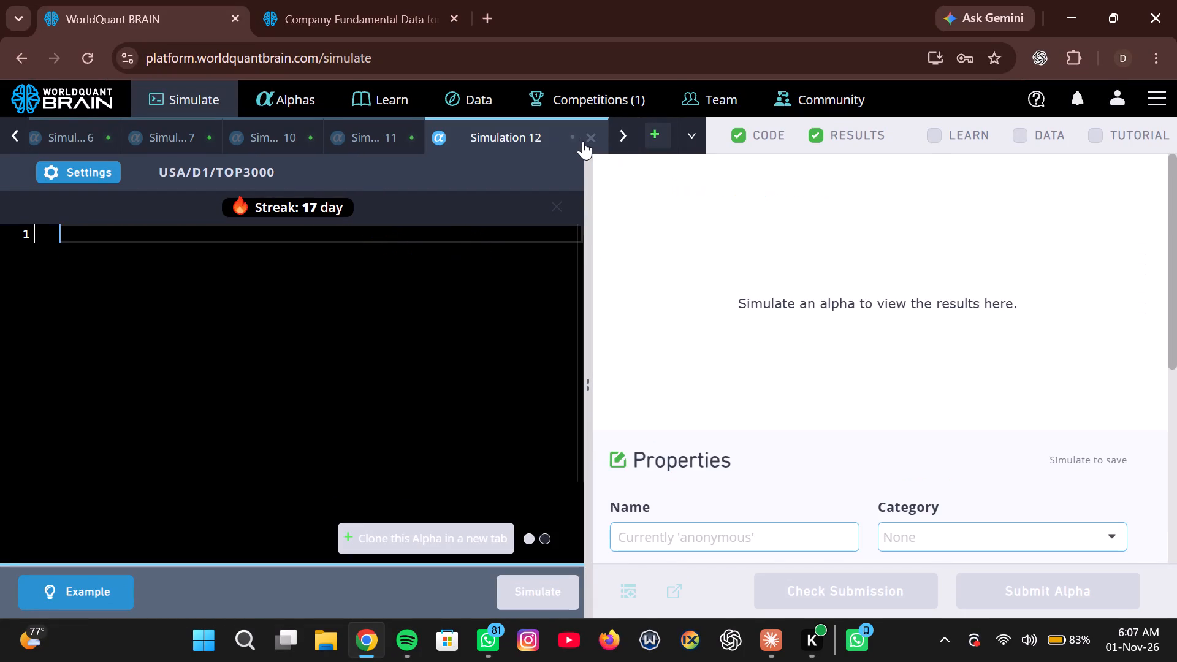
{"action": "left_click", "coordinate": [367, 142]}
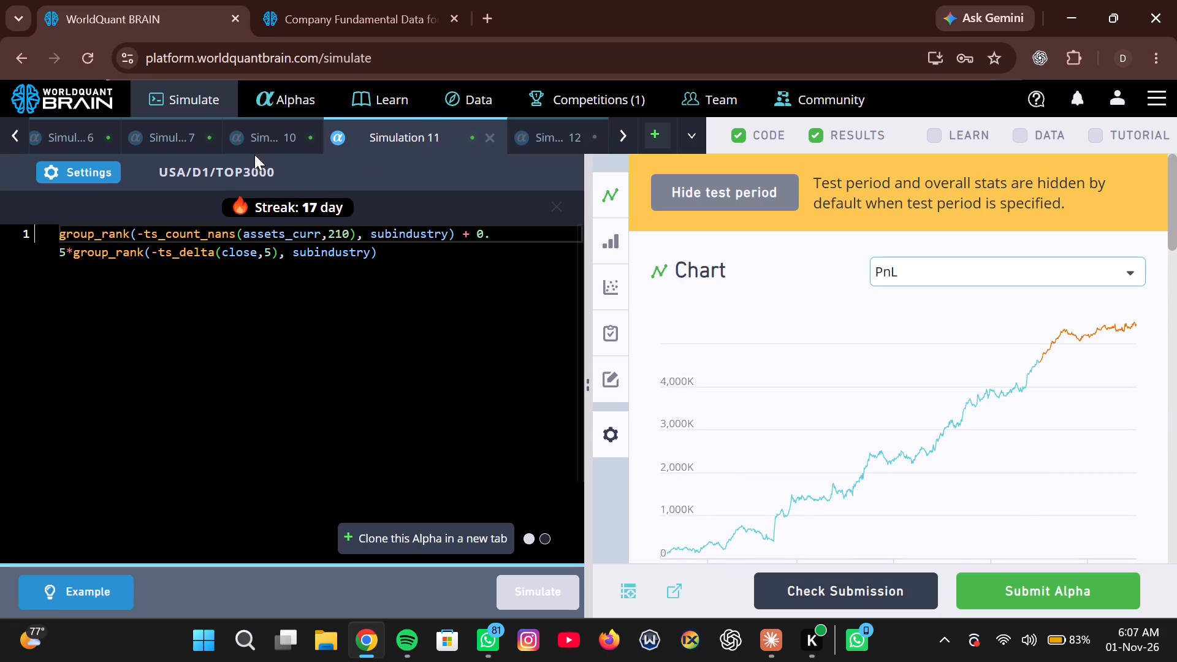
{"action": "left_click", "coordinate": [268, 142]}
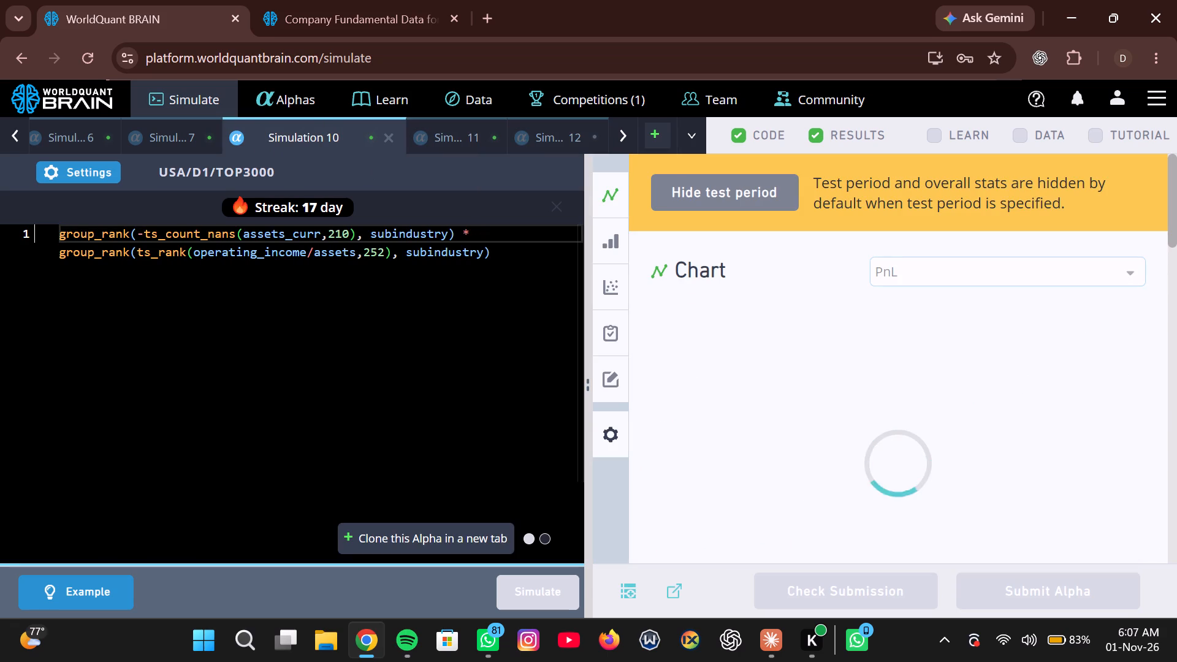
{"action": "left_click", "coordinate": [510, 261]}
{"action": "key", "text": "ctrl+a"}
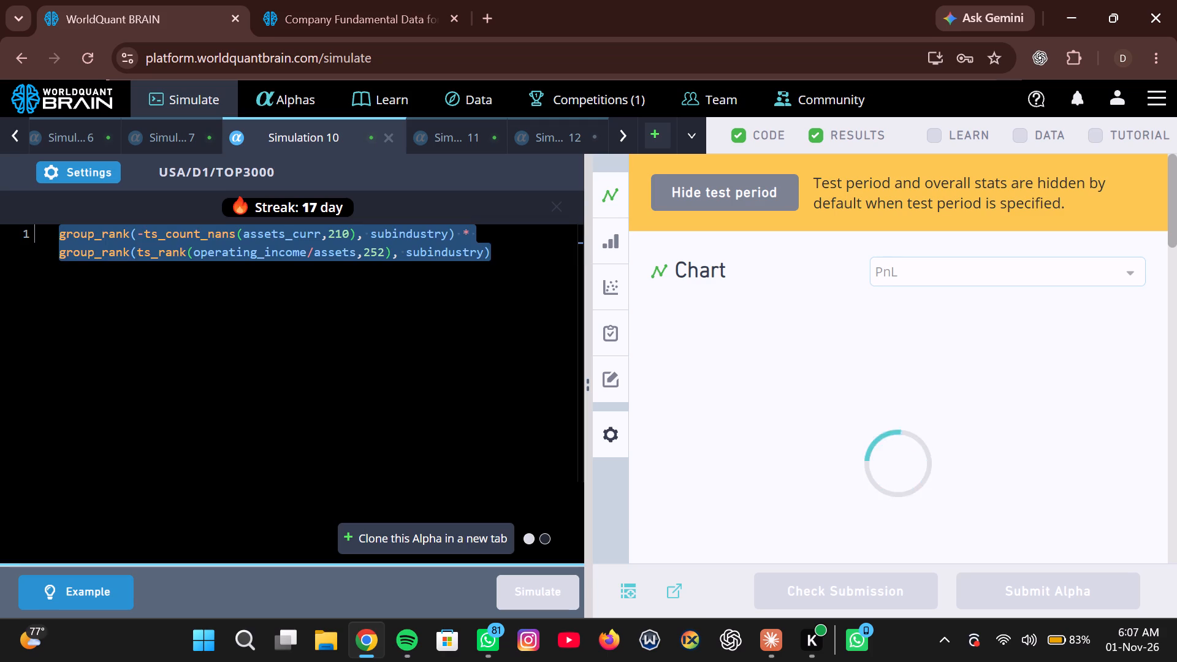
{"action": "key", "text": "BackSpace"}
Delete all alpha code from the editors of Simulation 7 and Simulation 6.
{"action": "left_click", "coordinate": [181, 137]}
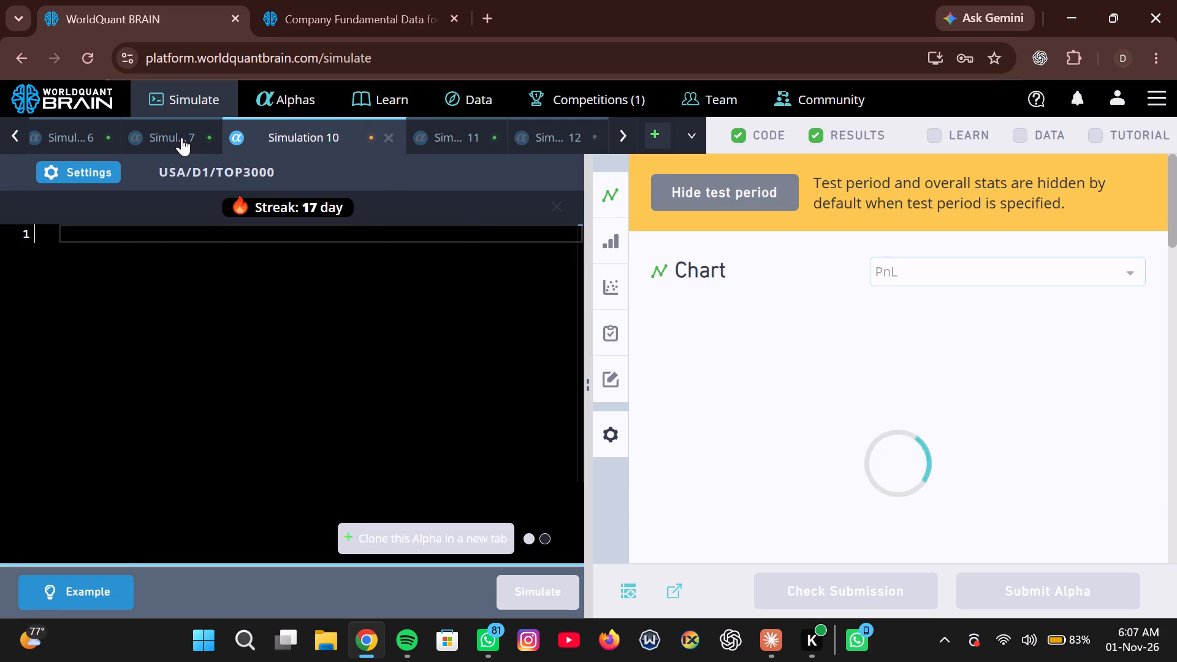
{"action": "key", "text": "ctrl+a"}
{"action": "key", "text": "BackSpace"}
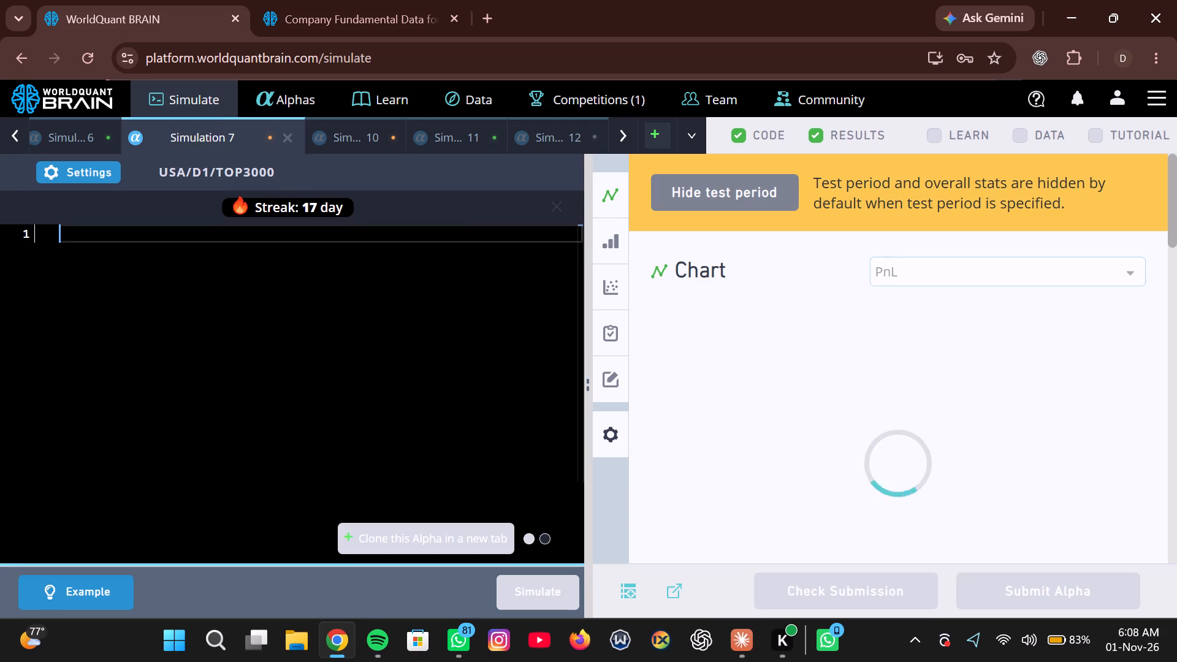
{"action": "left_click", "coordinate": [71, 143]}
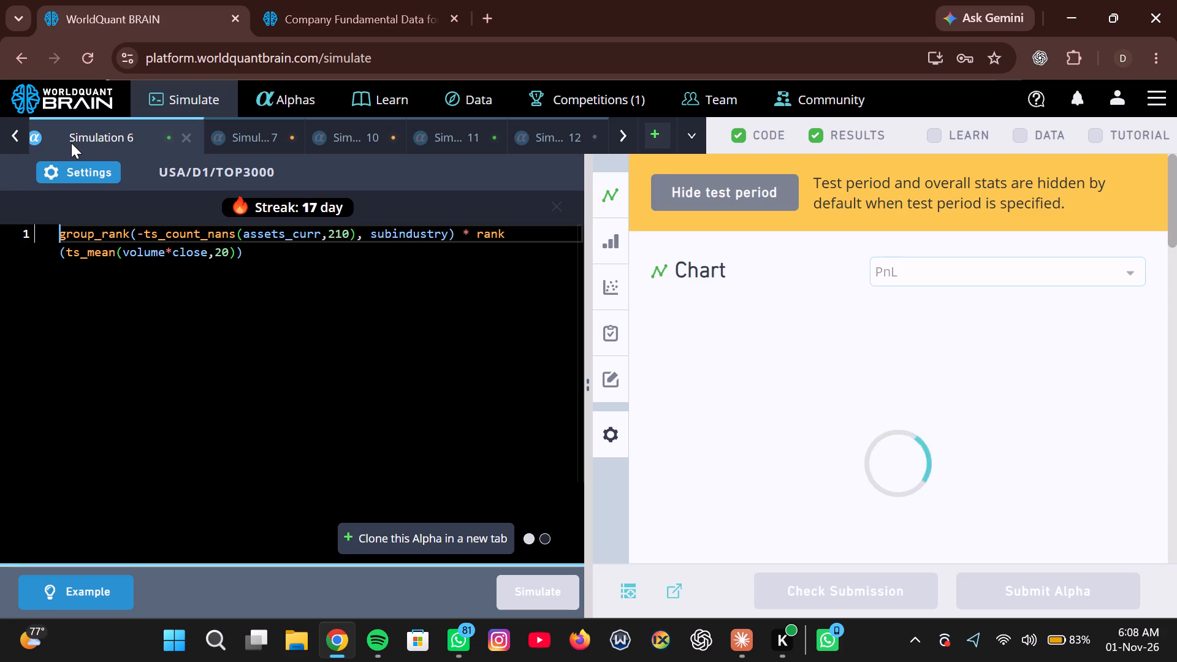
{"action": "key", "text": "ctrl+a"}
{"action": "key", "text": "BackSpace"}
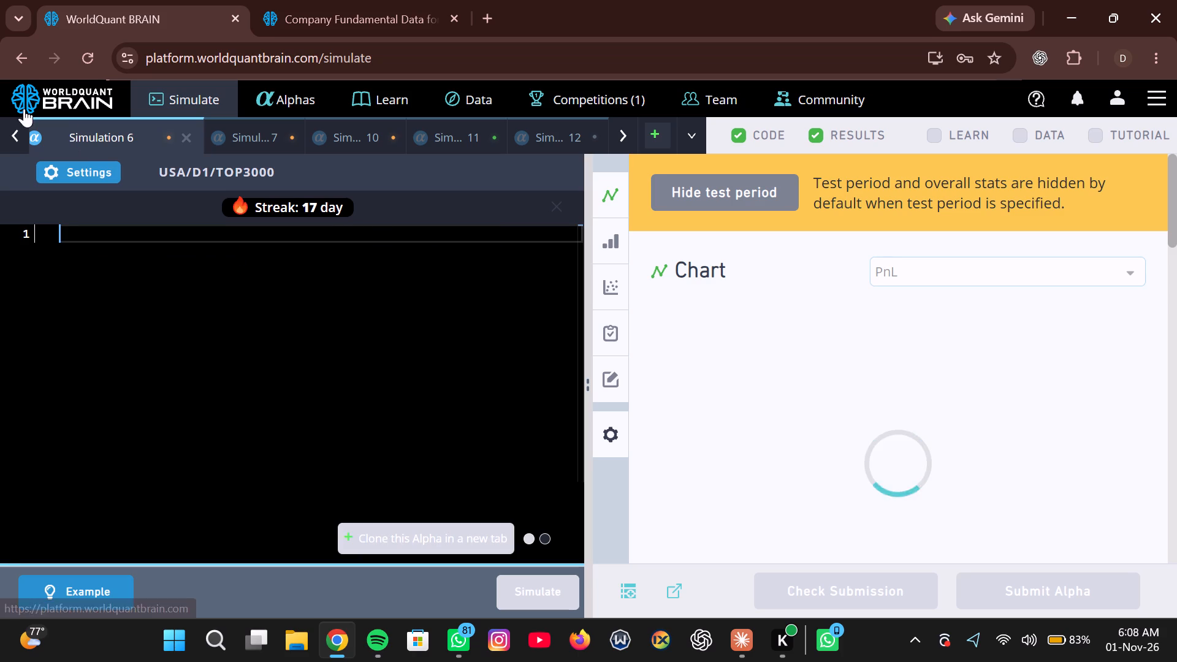
Delete the alpha expression in Simulation 2 and return to Simulation 11.
{"action": "left_click", "coordinate": [18, 137]}
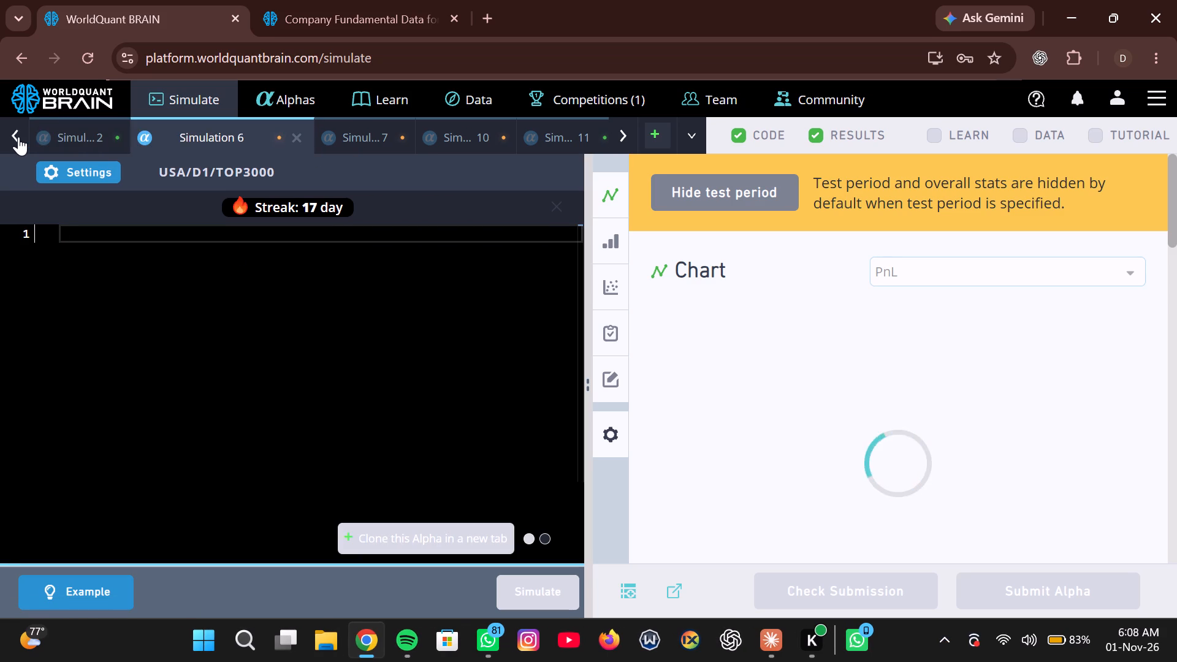
{"action": "left_click", "coordinate": [45, 135]}
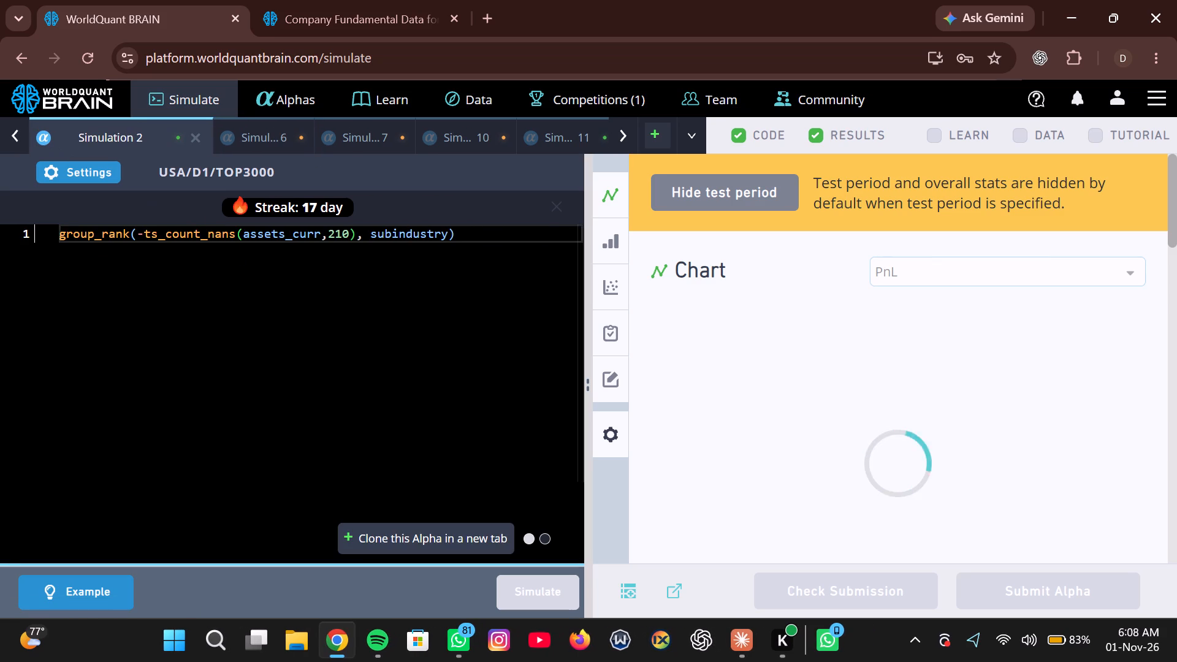
{"action": "left_click", "coordinate": [480, 229]}
{"action": "key", "text": "ctrl+a"}
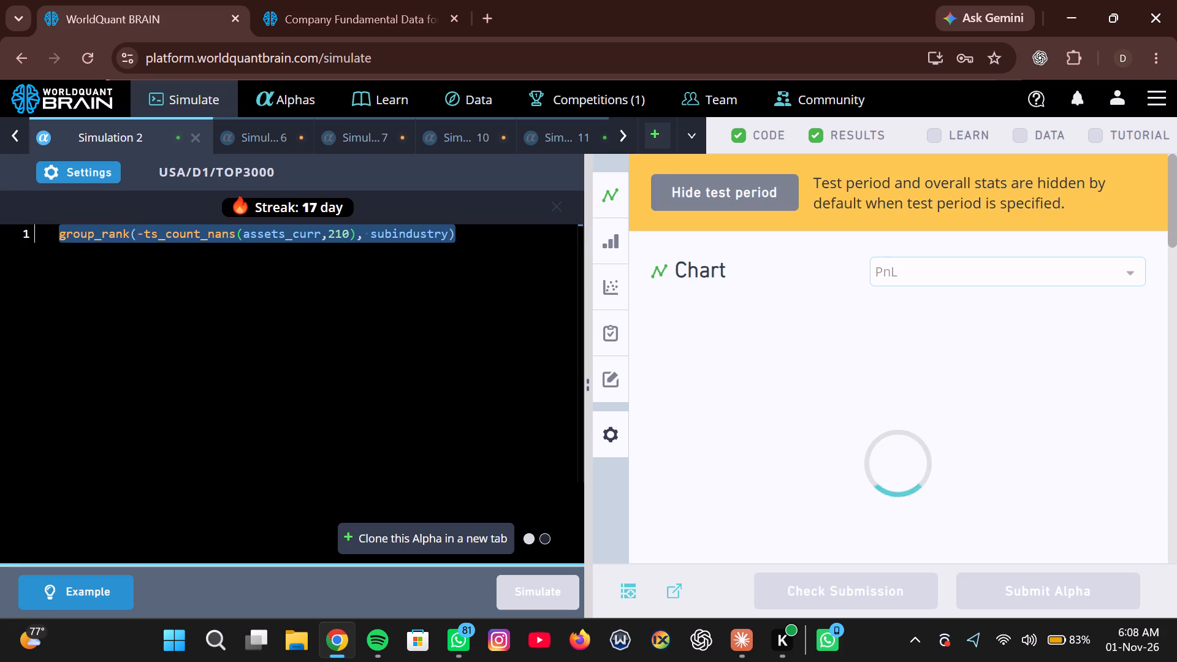
{"action": "key", "text": "BackSpace"}
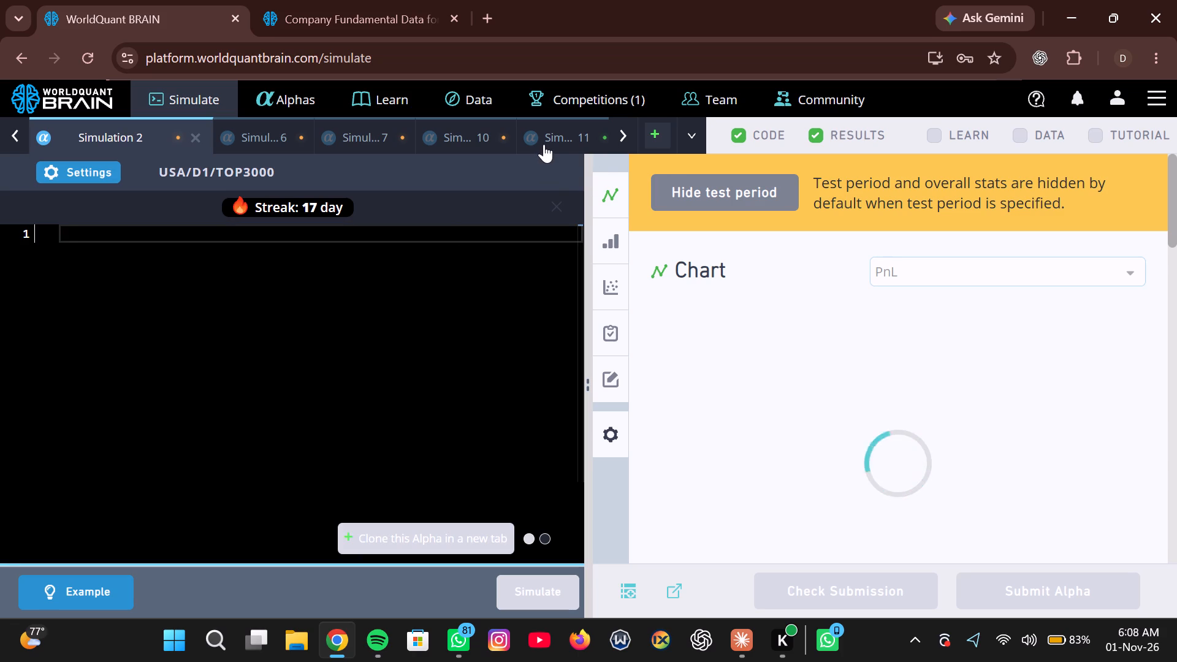
{"action": "left_click", "coordinate": [544, 144]}
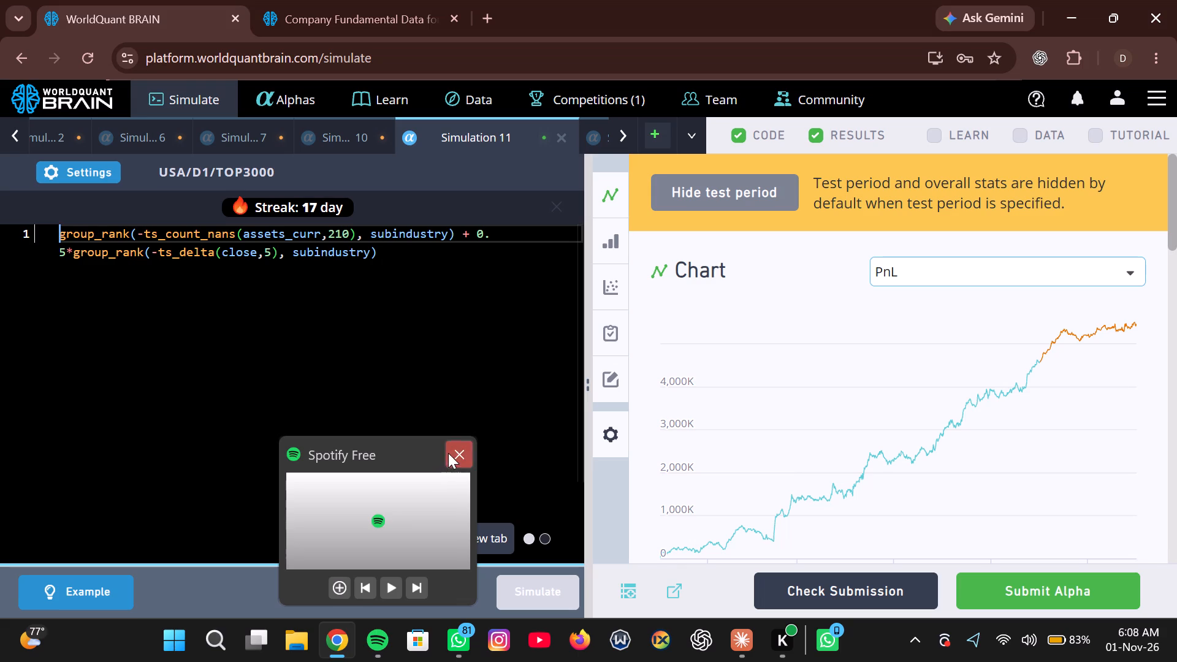